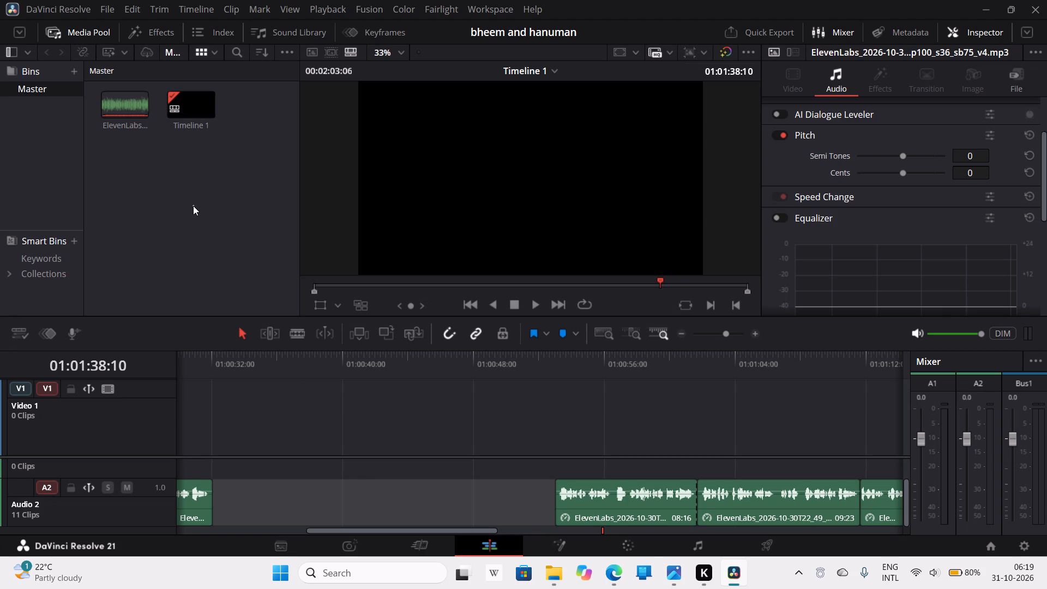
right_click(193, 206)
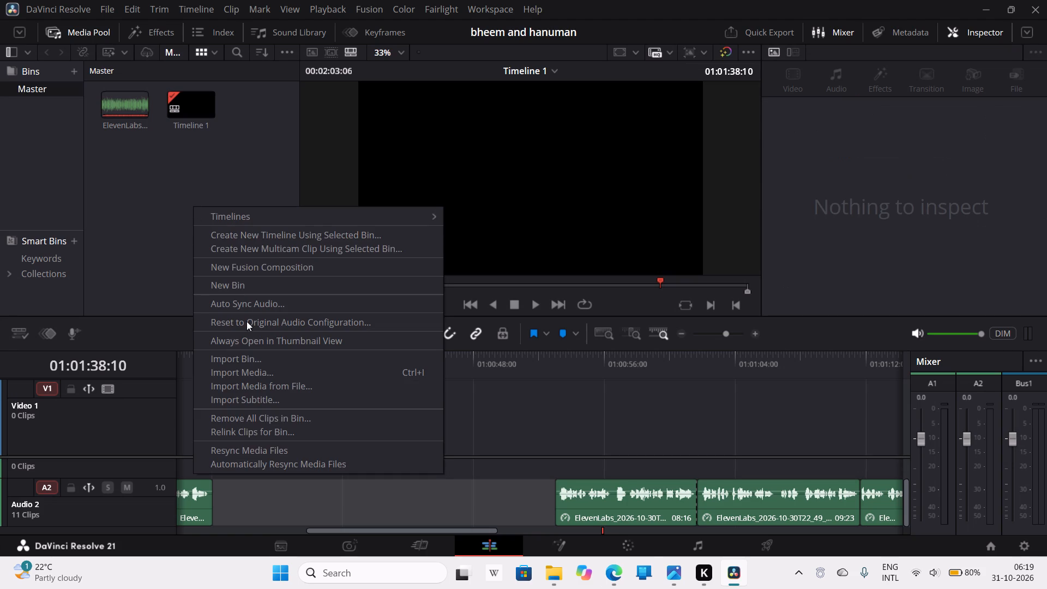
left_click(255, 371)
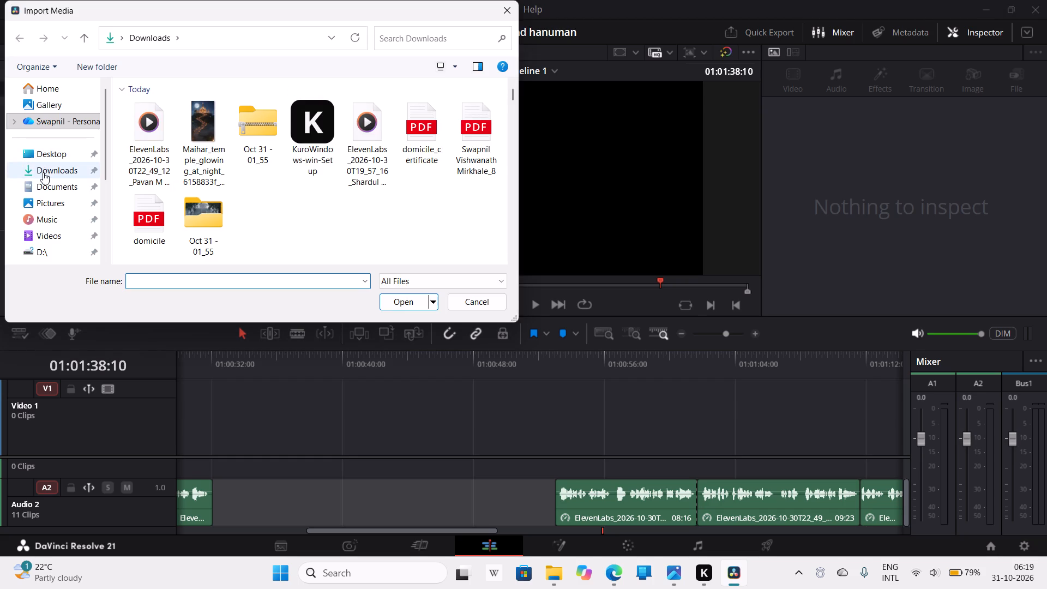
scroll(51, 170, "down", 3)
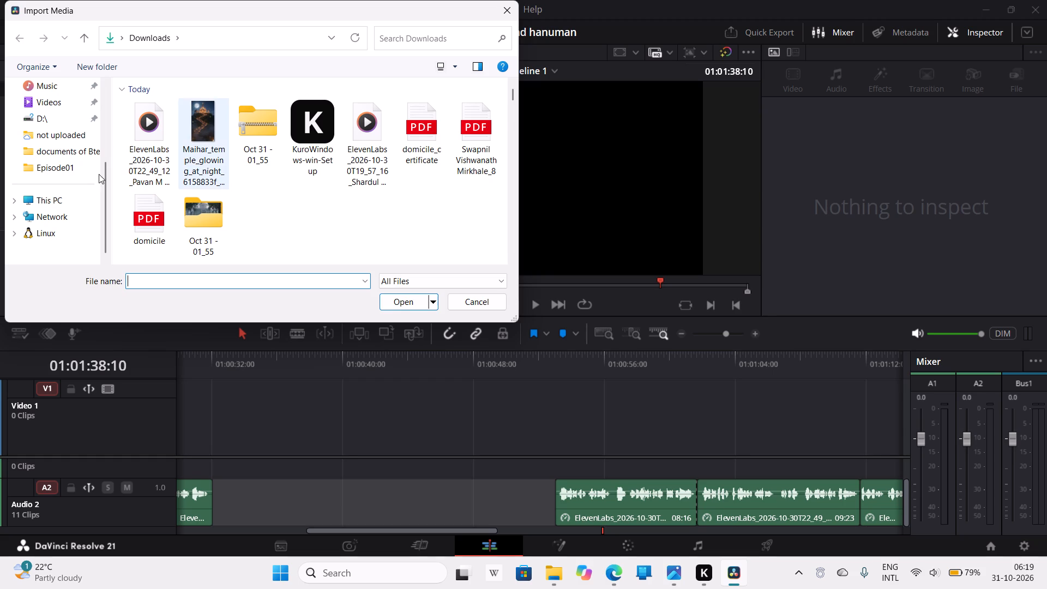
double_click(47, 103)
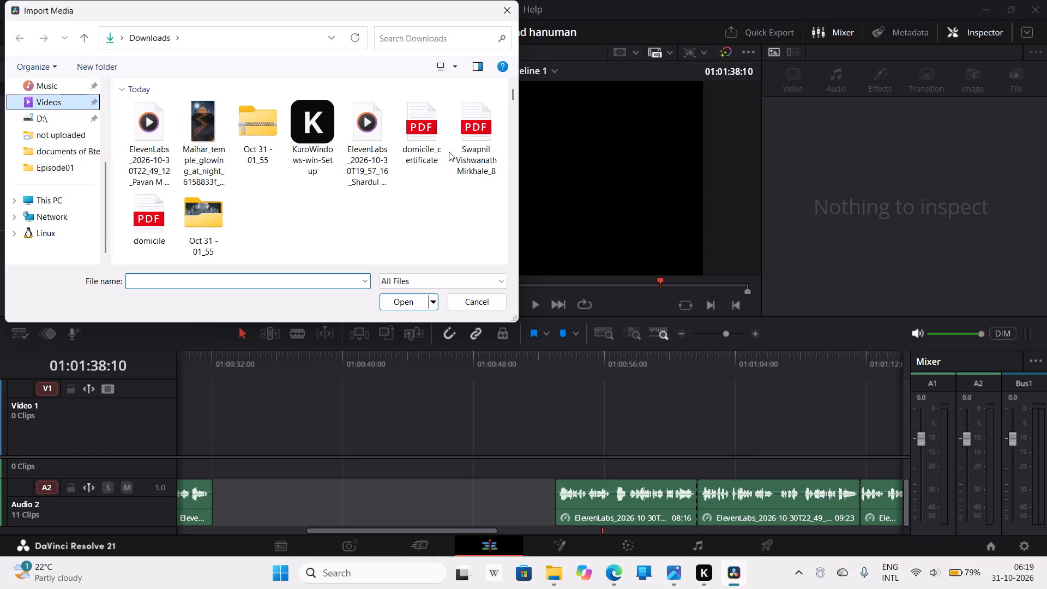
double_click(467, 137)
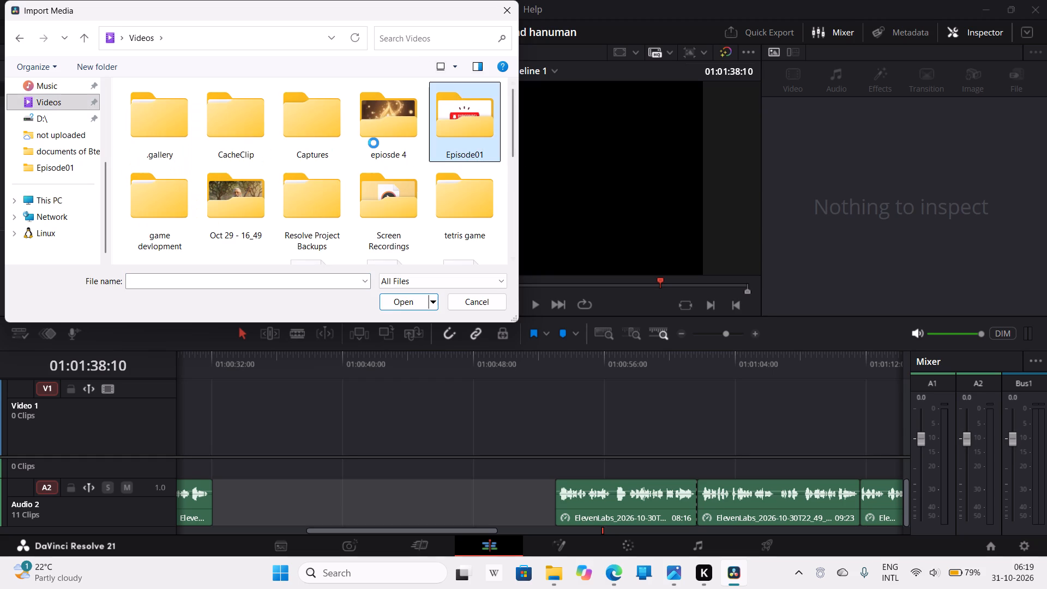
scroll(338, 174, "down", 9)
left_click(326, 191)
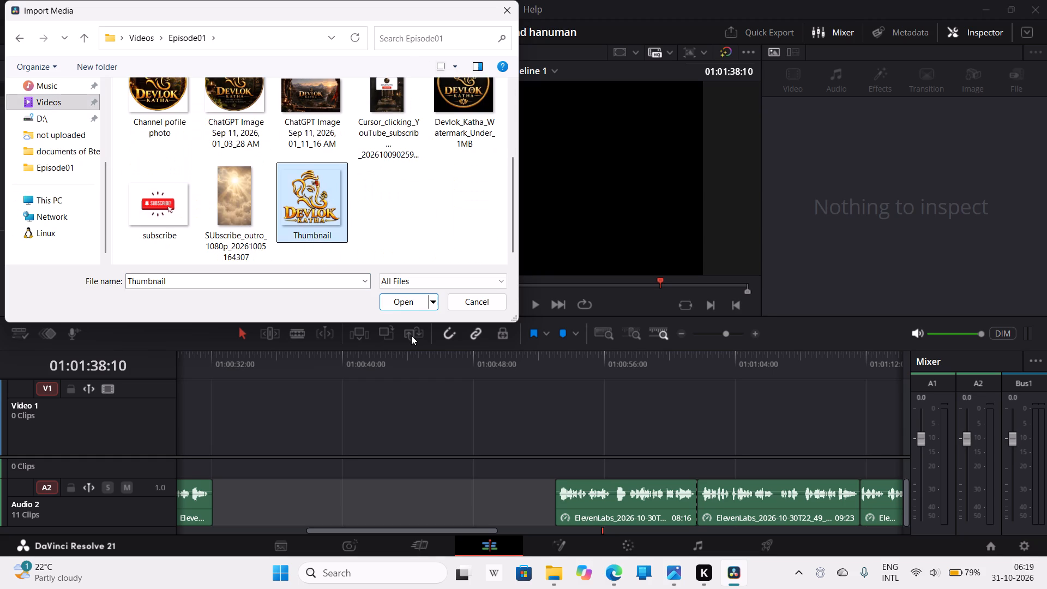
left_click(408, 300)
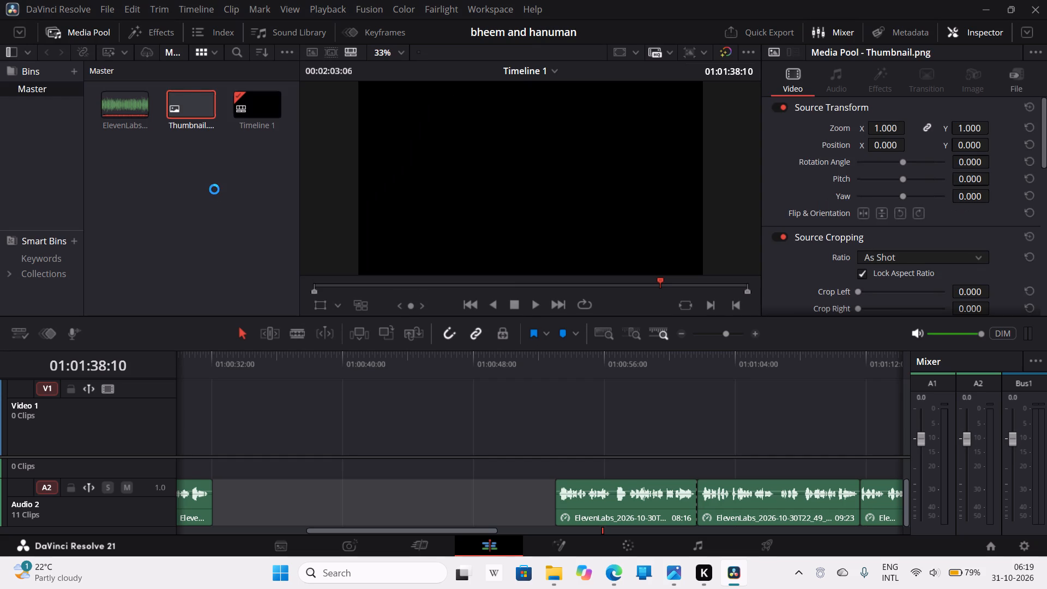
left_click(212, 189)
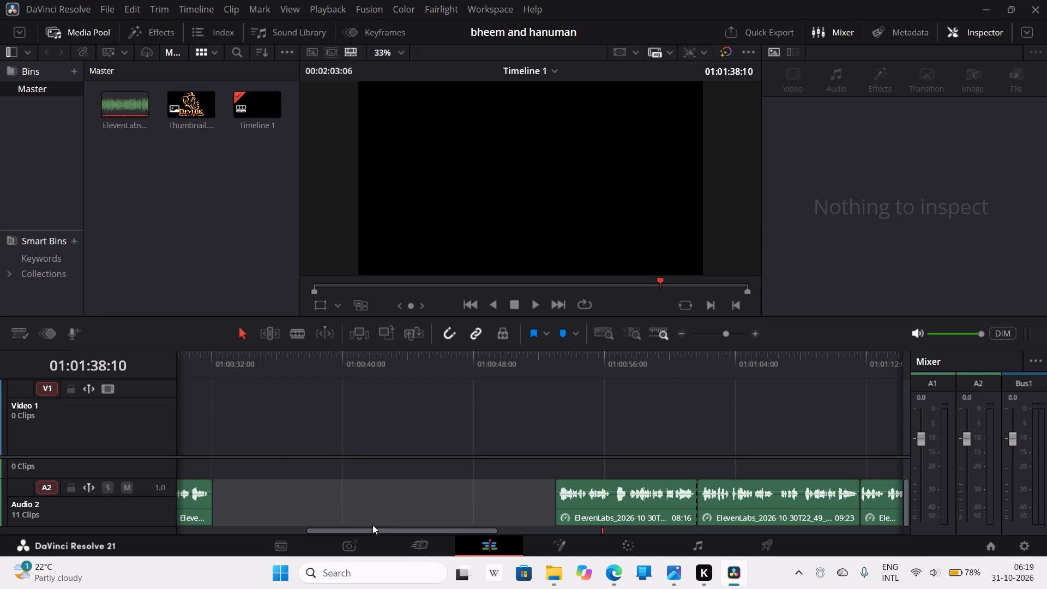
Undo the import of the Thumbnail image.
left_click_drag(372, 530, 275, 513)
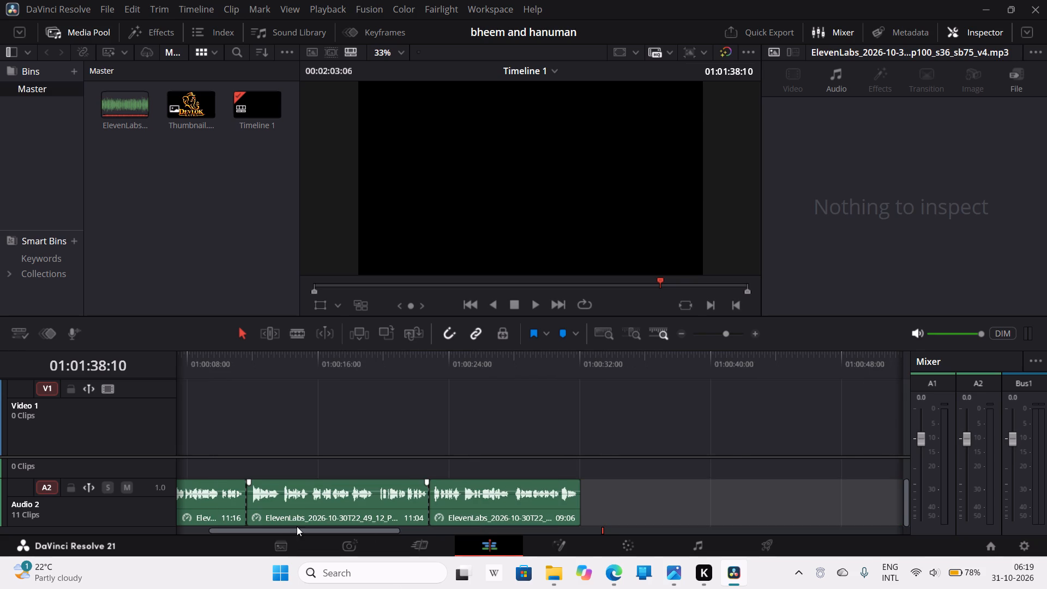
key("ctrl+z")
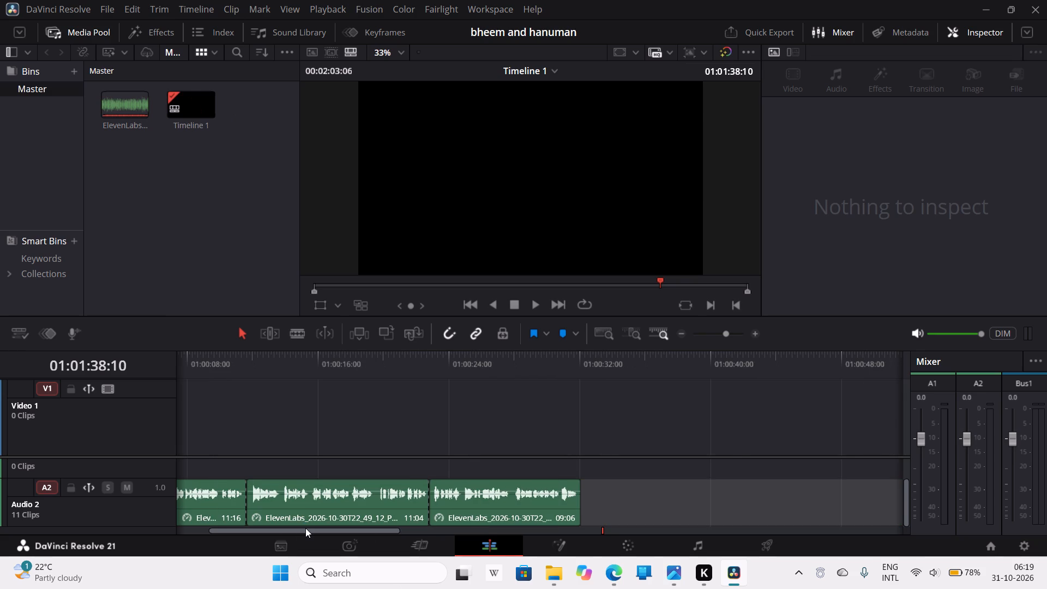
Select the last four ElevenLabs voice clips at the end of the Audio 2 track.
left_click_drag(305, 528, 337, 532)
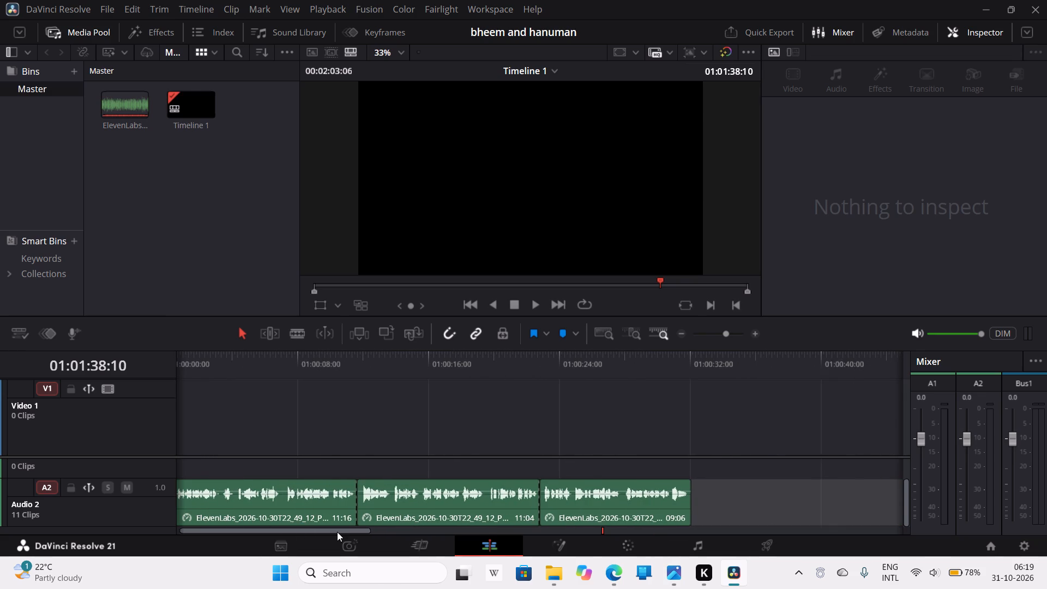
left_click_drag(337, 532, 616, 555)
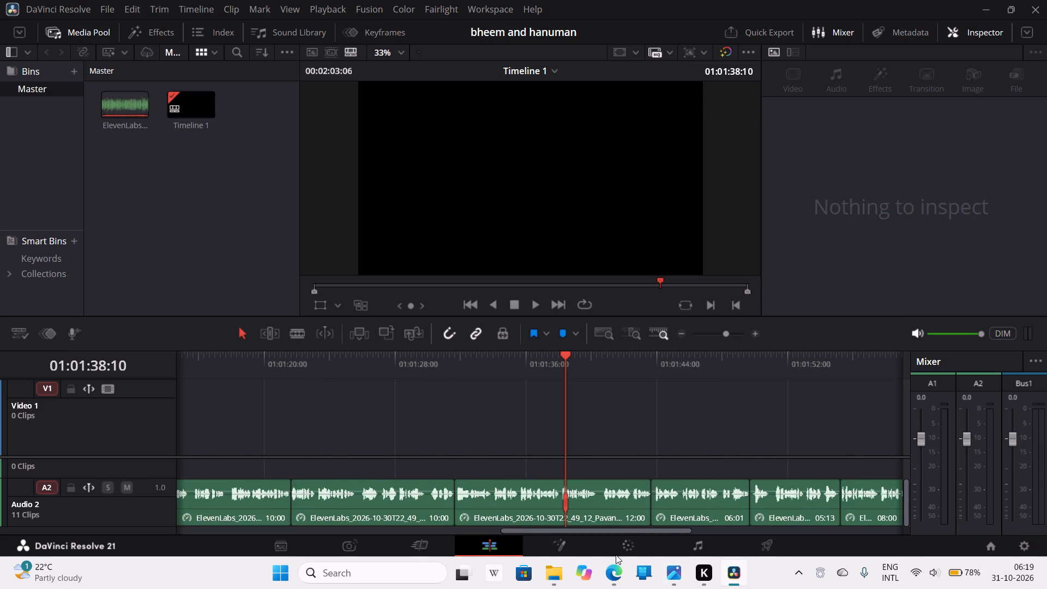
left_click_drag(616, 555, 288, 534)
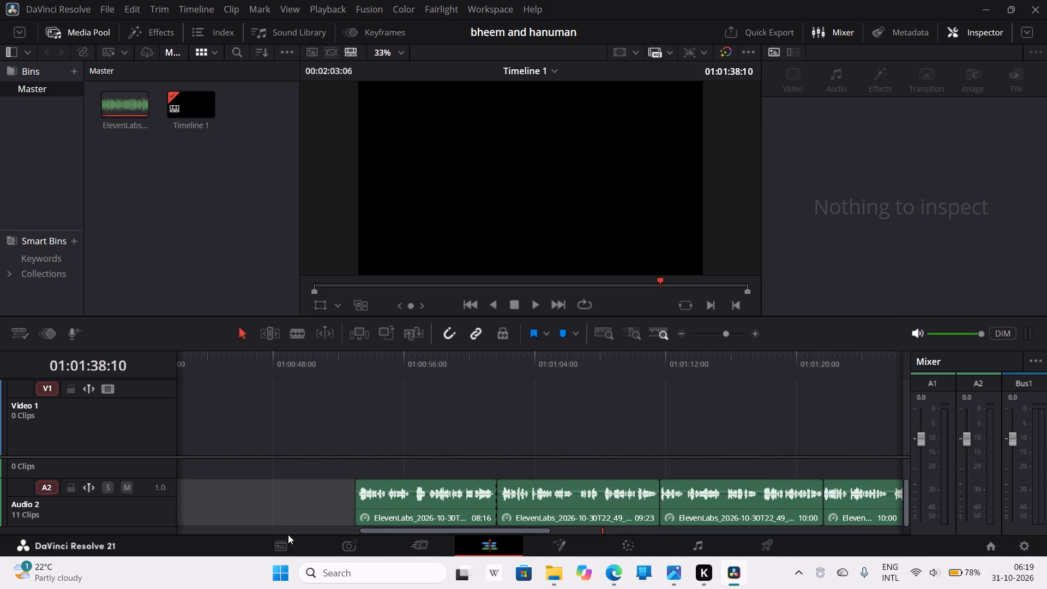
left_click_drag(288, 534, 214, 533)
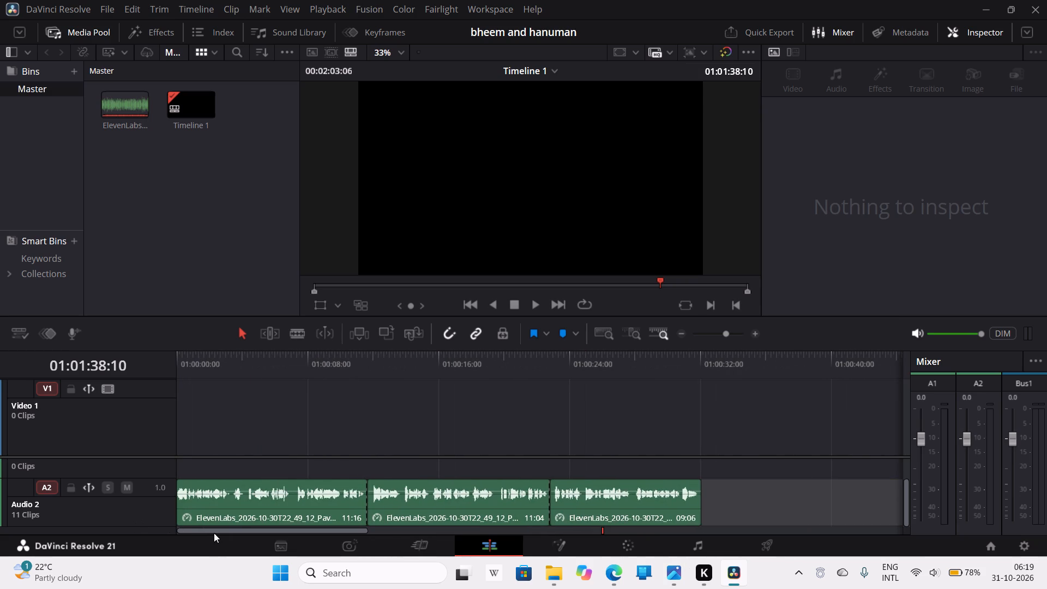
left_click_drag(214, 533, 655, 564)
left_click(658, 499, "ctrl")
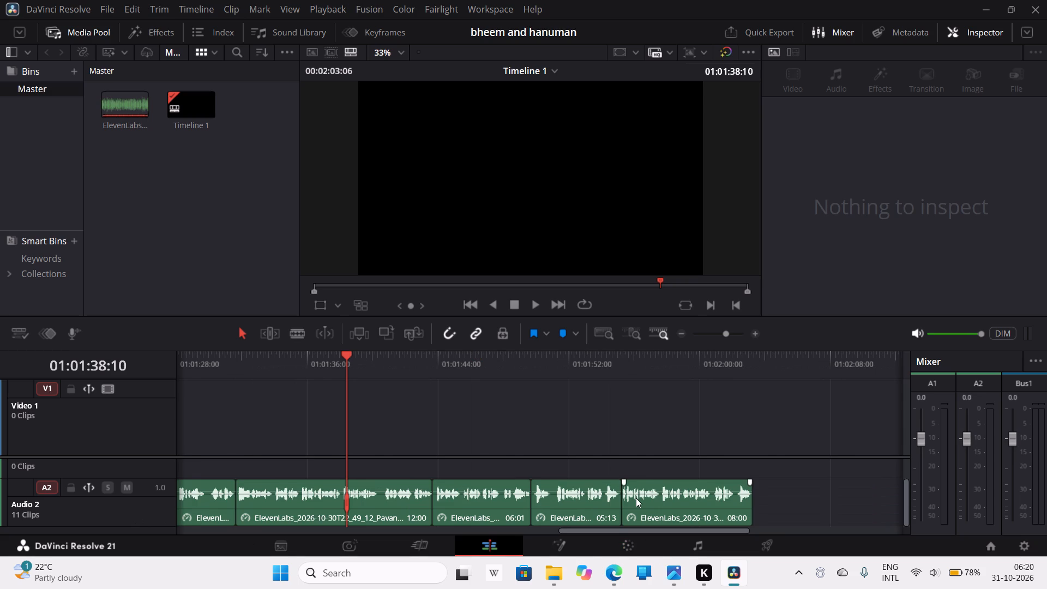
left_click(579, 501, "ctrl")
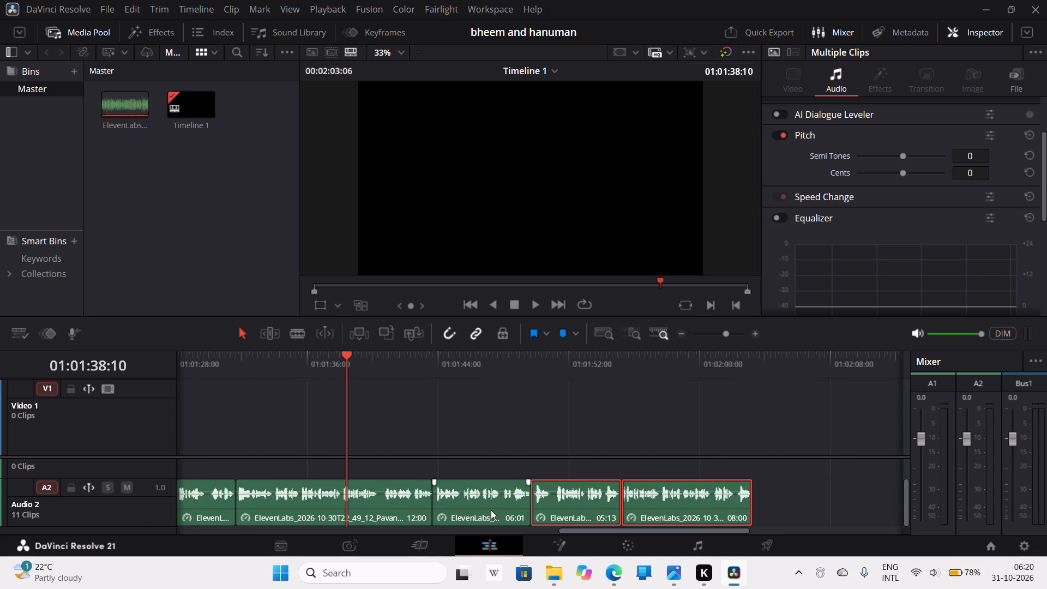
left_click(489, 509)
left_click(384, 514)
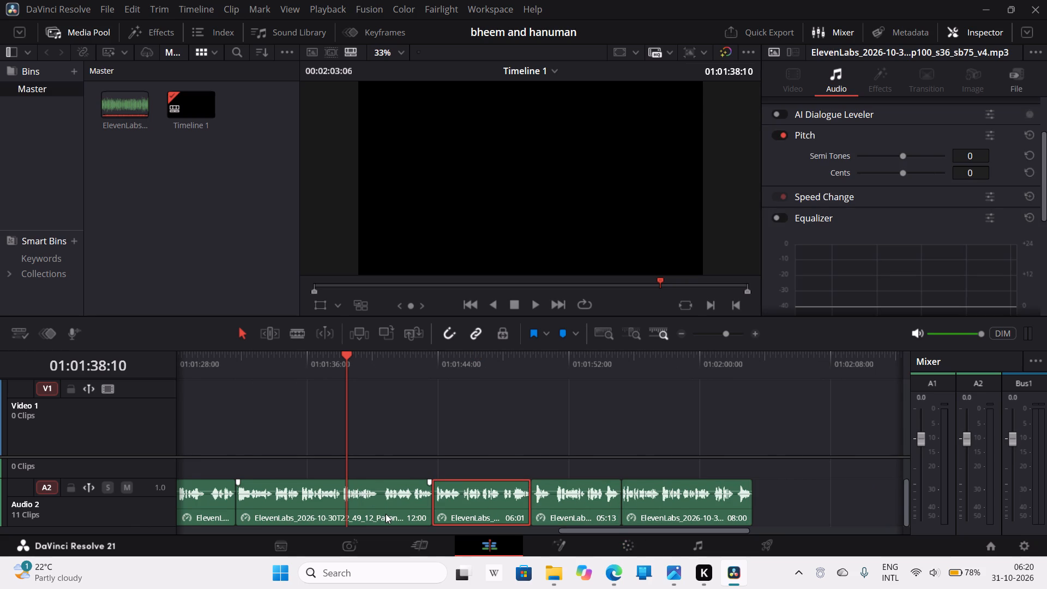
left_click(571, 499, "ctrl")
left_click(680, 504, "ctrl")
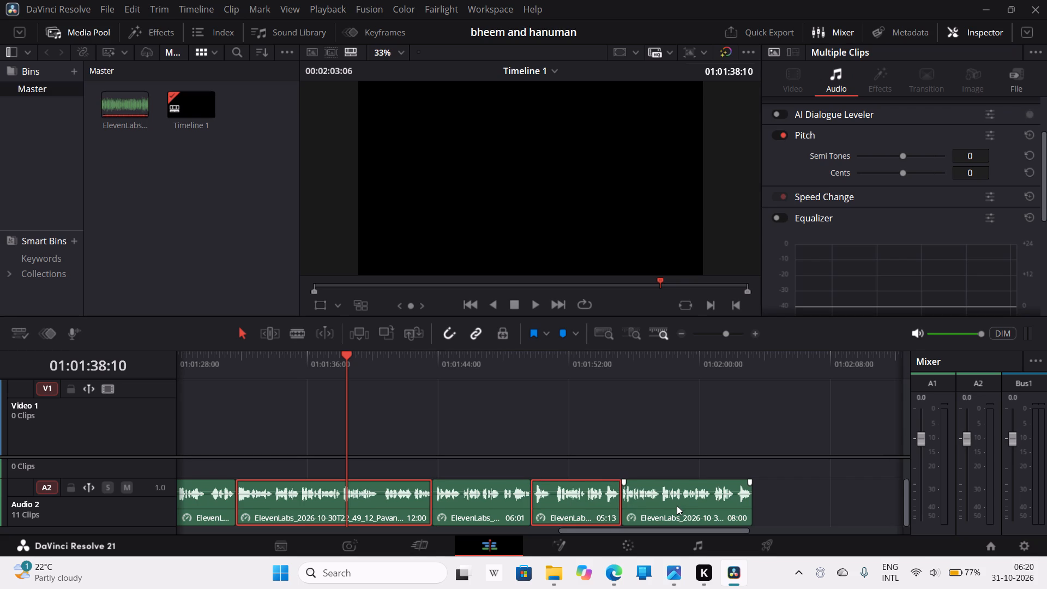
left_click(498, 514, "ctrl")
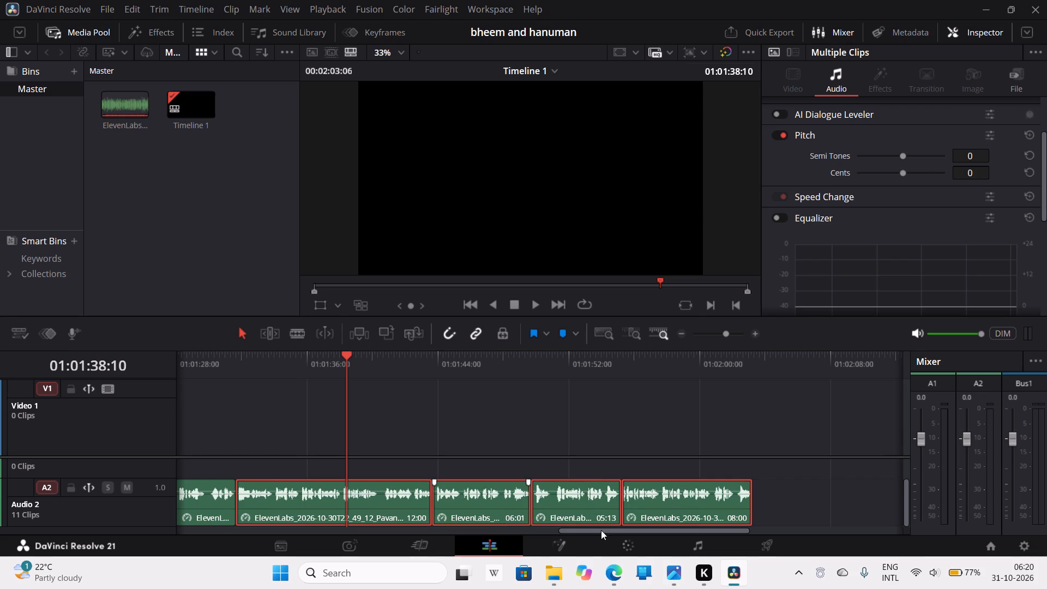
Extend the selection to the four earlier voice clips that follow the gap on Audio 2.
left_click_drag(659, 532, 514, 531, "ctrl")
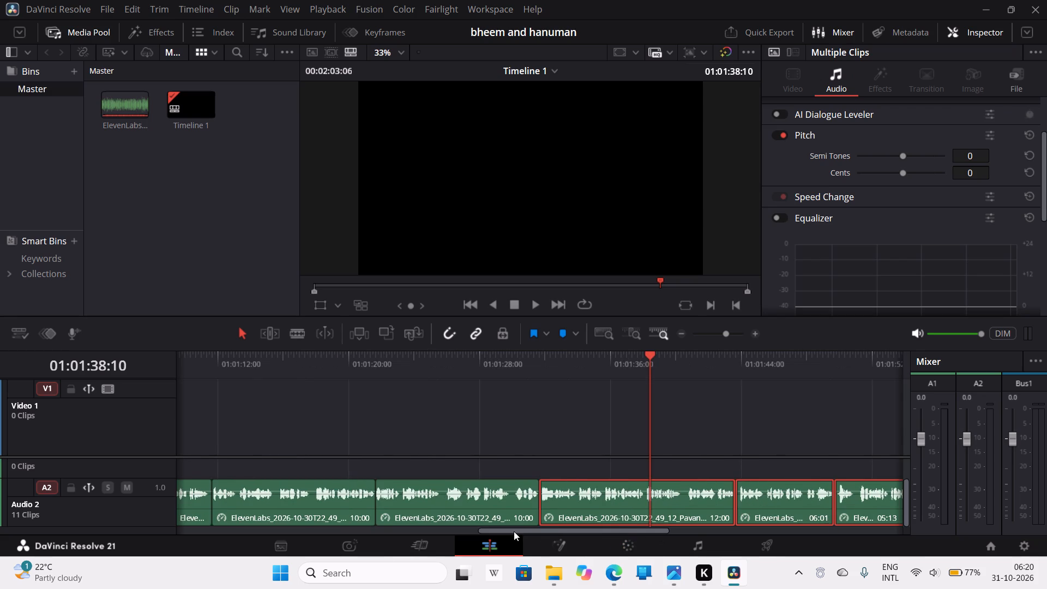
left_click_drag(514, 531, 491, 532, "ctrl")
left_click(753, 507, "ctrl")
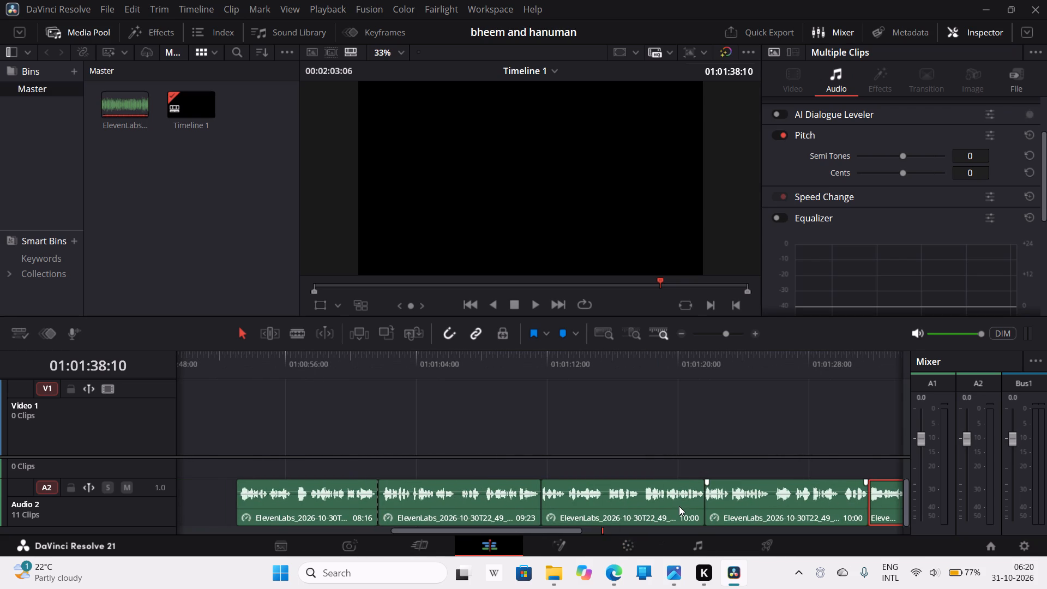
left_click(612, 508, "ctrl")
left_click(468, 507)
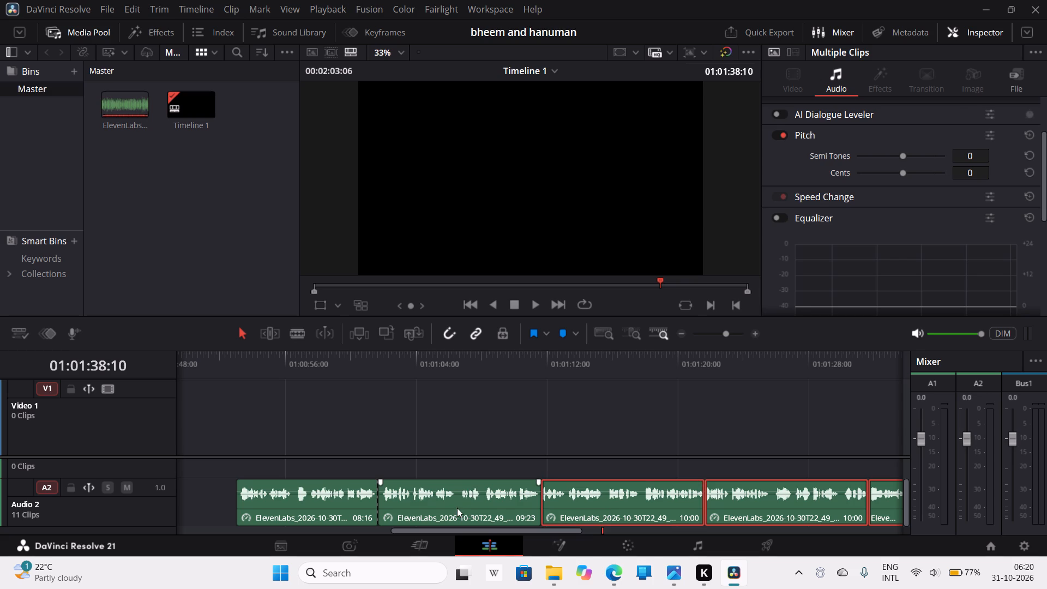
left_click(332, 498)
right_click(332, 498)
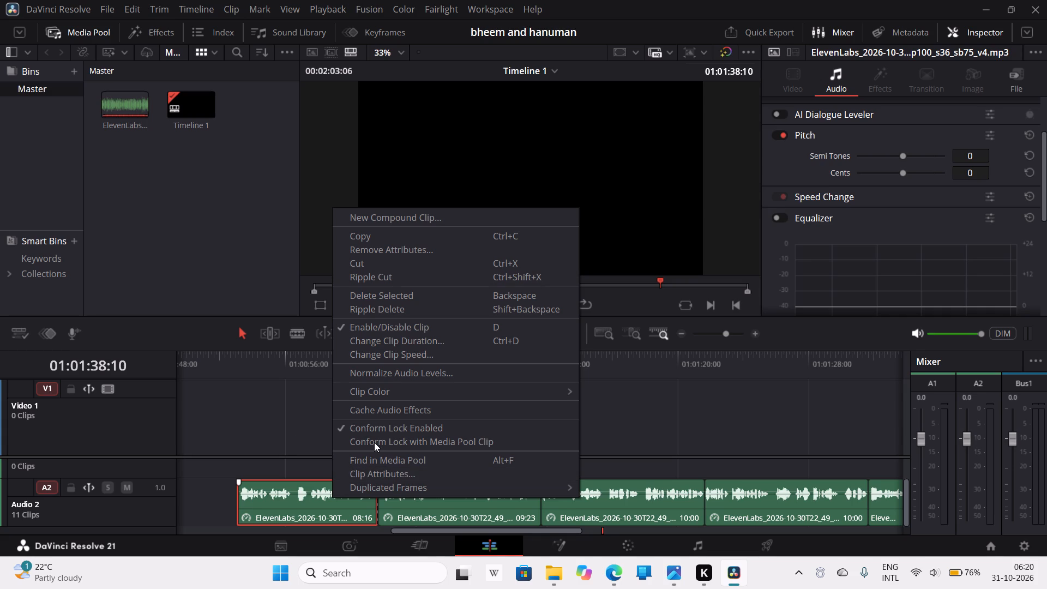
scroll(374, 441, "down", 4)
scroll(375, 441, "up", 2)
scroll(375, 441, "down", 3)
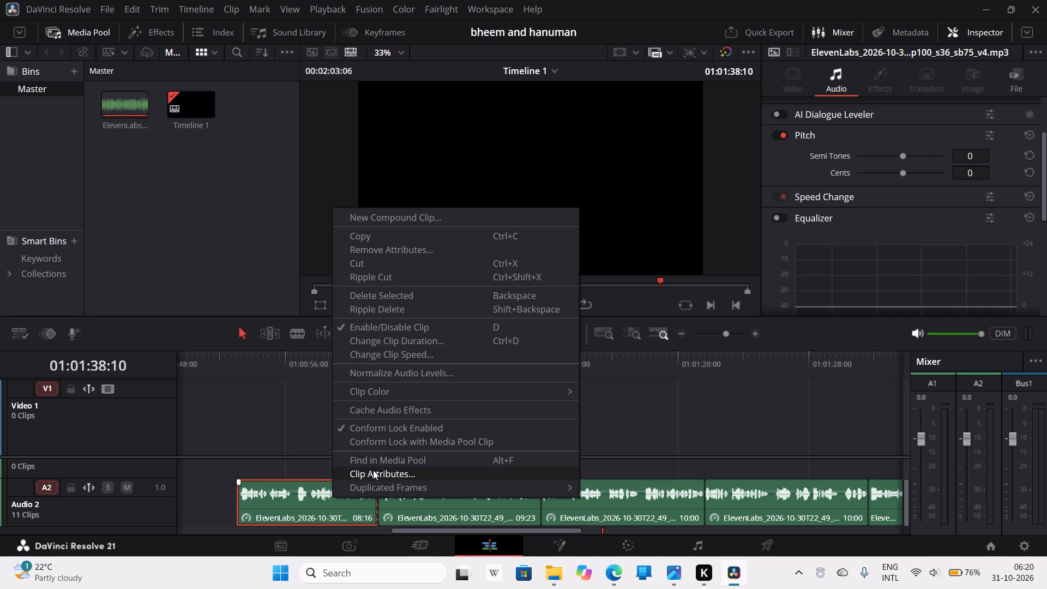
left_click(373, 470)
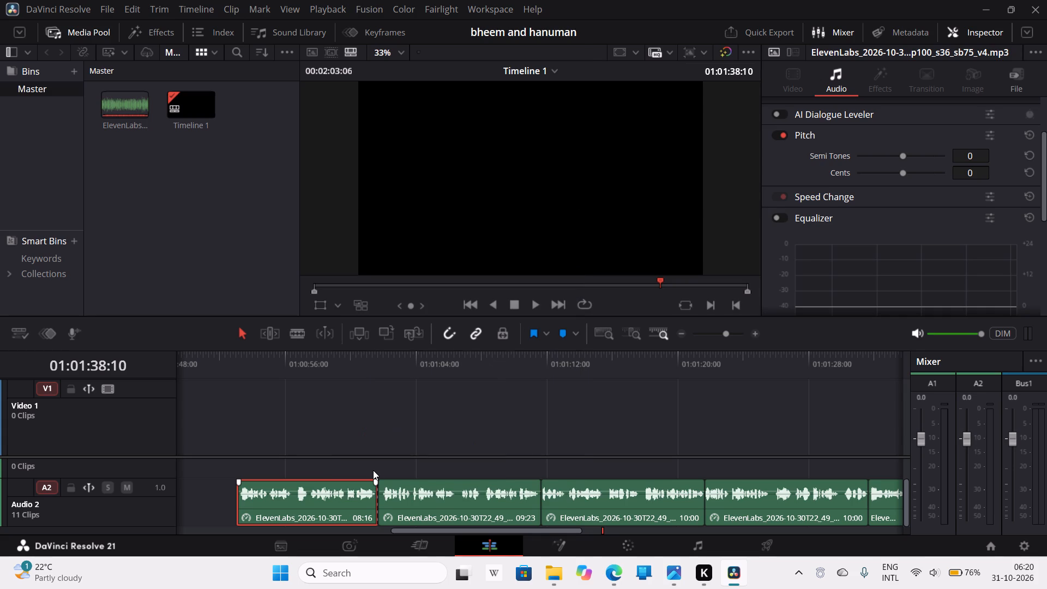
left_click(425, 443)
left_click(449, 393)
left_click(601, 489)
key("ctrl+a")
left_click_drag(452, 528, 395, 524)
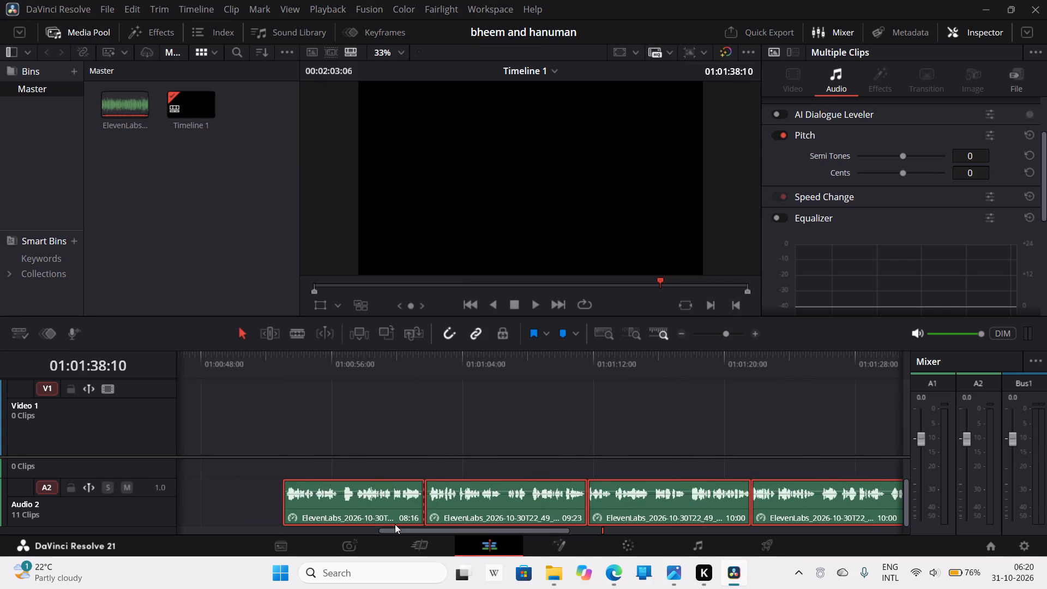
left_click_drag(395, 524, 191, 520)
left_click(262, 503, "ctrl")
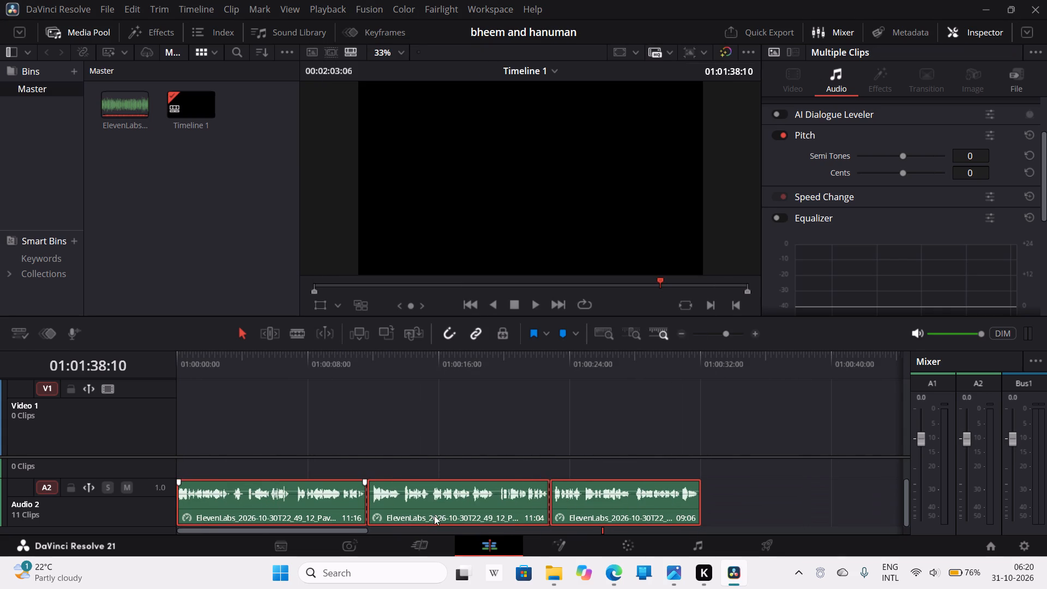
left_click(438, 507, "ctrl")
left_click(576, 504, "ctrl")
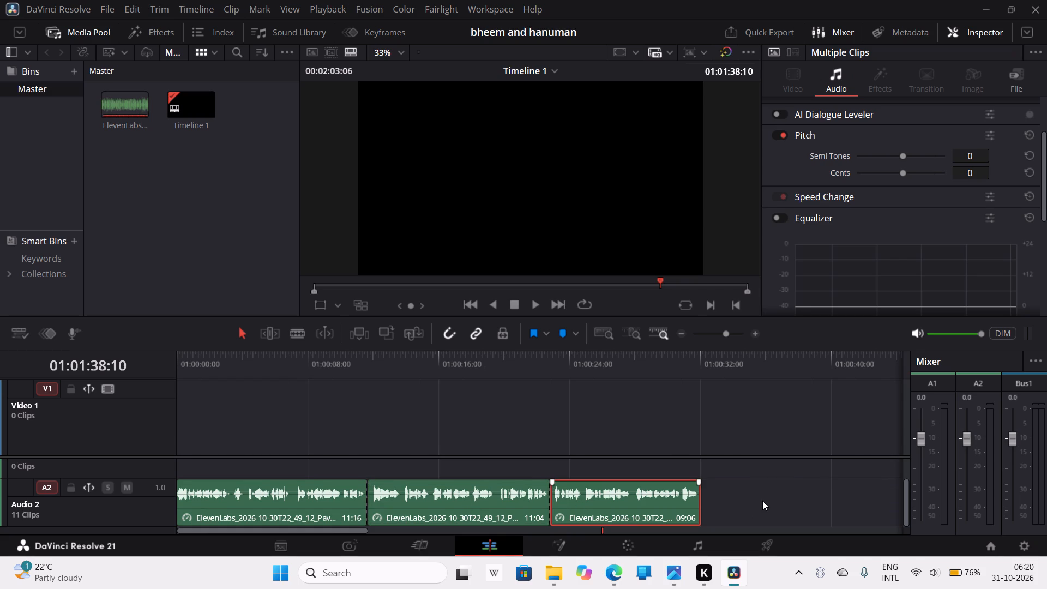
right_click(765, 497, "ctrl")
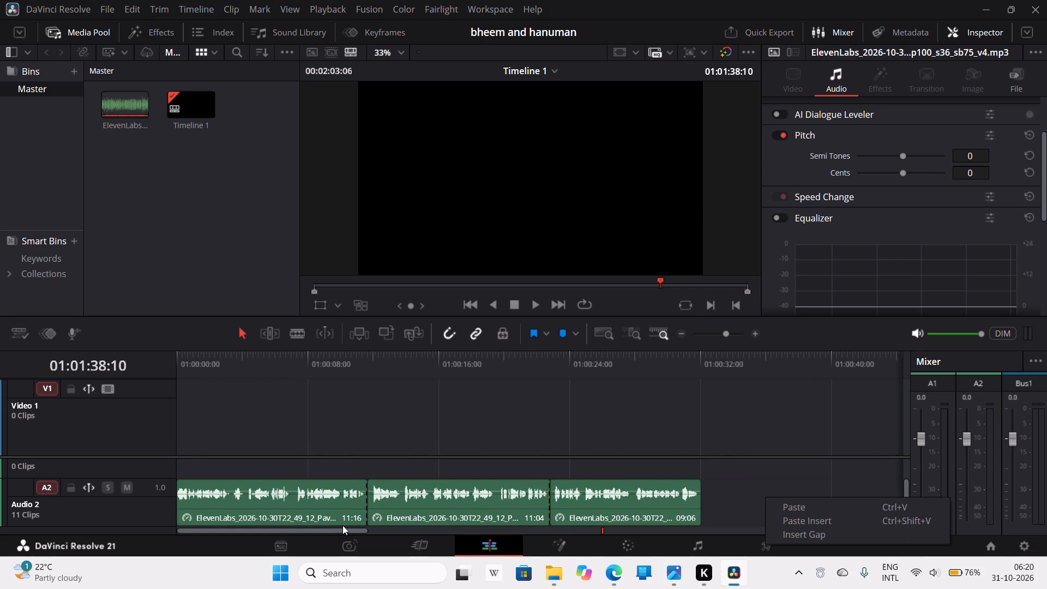
Select every voice clip on Audio 2 except the three before the gap, and link the selected clips together.
left_click_drag(334, 529, 478, 534)
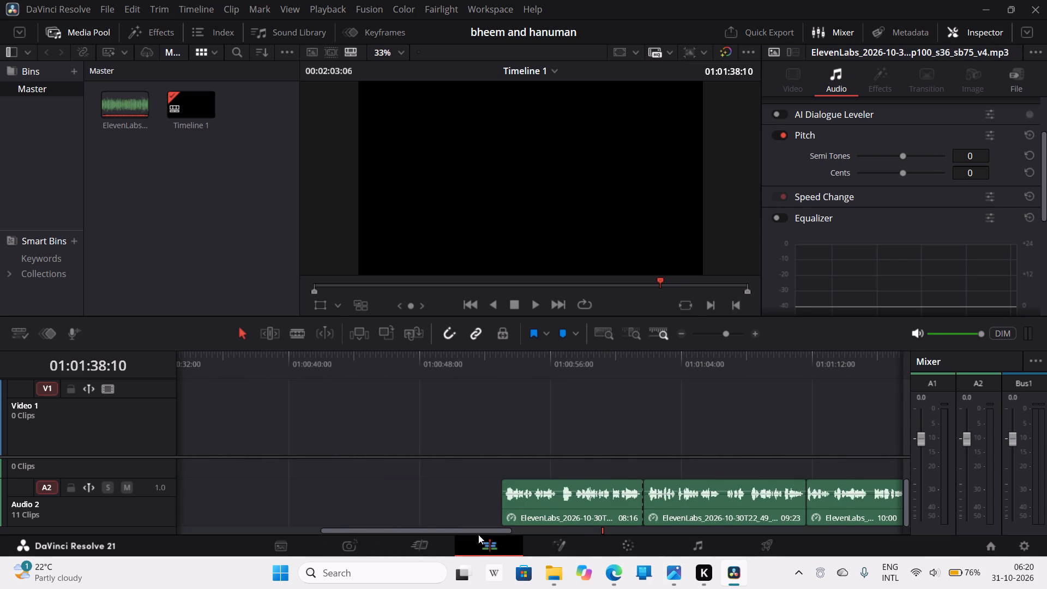
left_click_drag(478, 534, 442, 532)
key("ctrl+a")
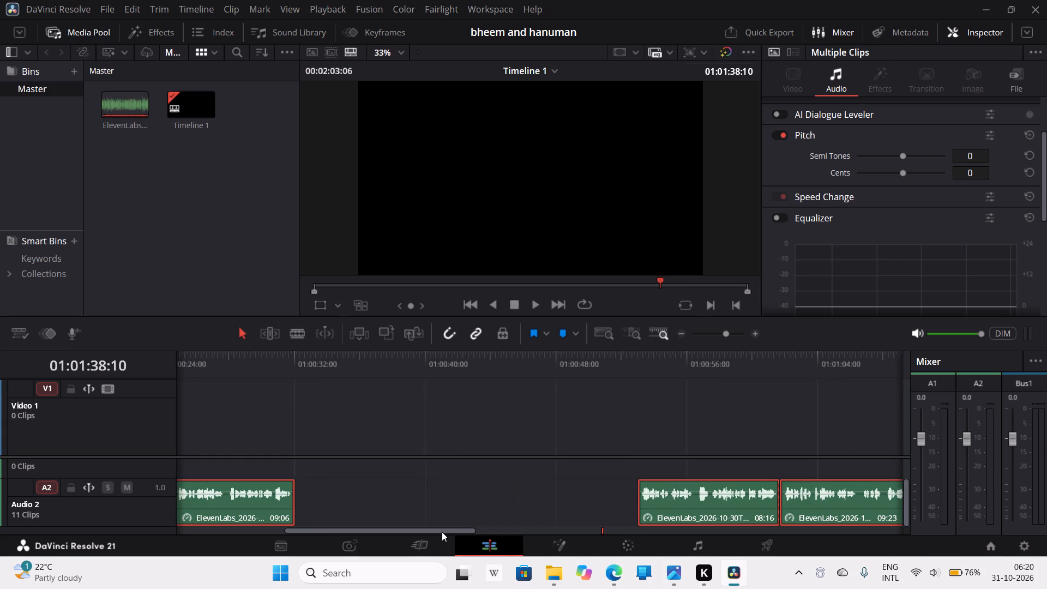
left_click_drag(442, 532, 182, 515)
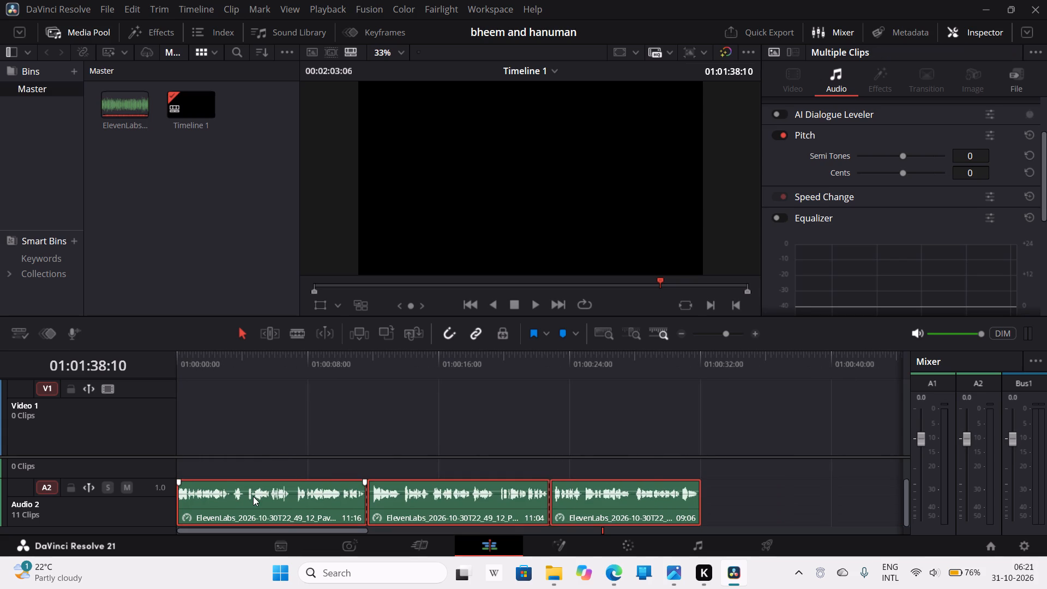
left_click(253, 496, "ctrl")
left_click(434, 506, "ctrl")
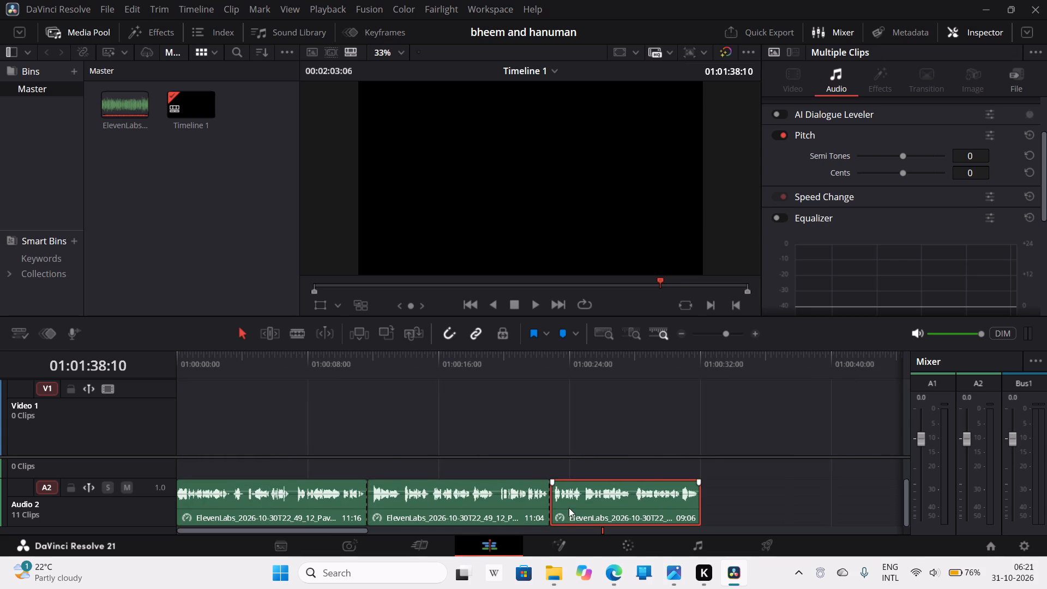
left_click(569, 508, "ctrl")
left_click_drag(329, 527, 492, 534, "ctrl")
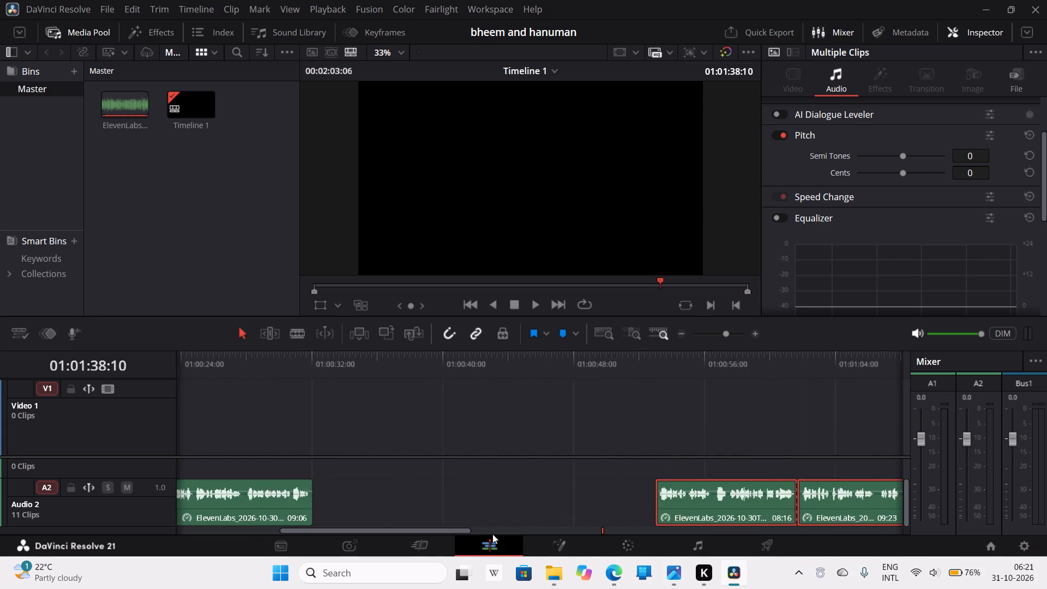
left_click_drag(492, 534, 521, 534, "ctrl")
right_click(529, 496, "ctrl")
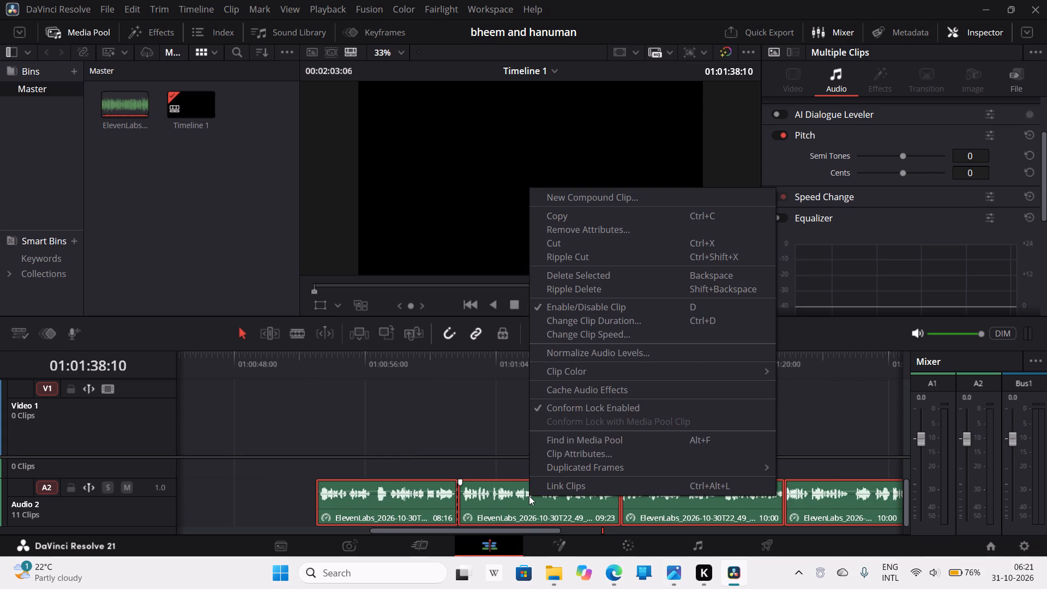
left_click(558, 489)
left_click(534, 431)
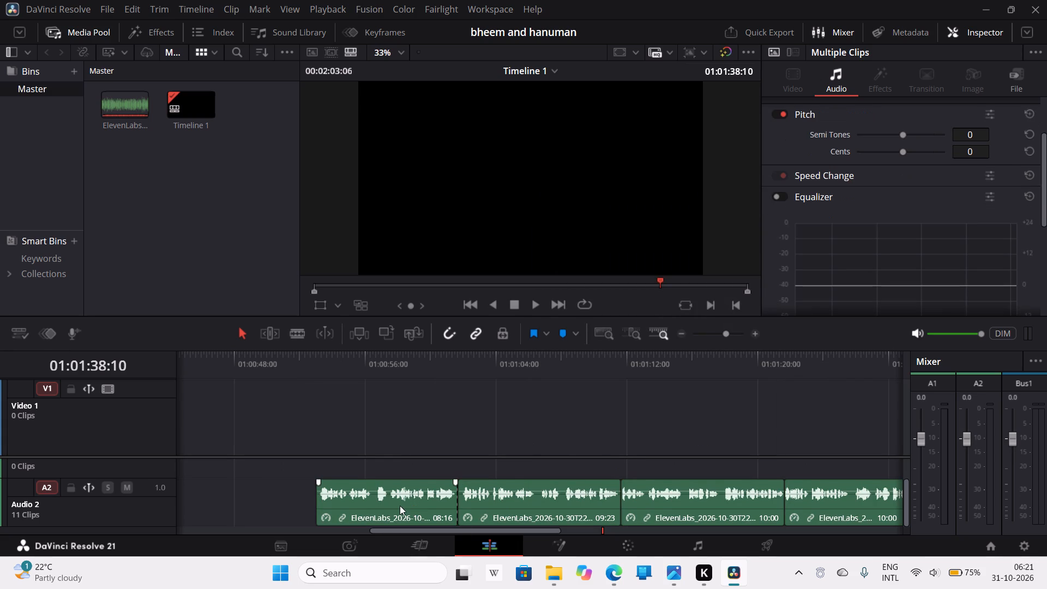
Move the linked voice clips on Audio 2 about 24 seconds later, so the block starts at about 01:01:17.
left_click_drag(400, 506, 672, 508)
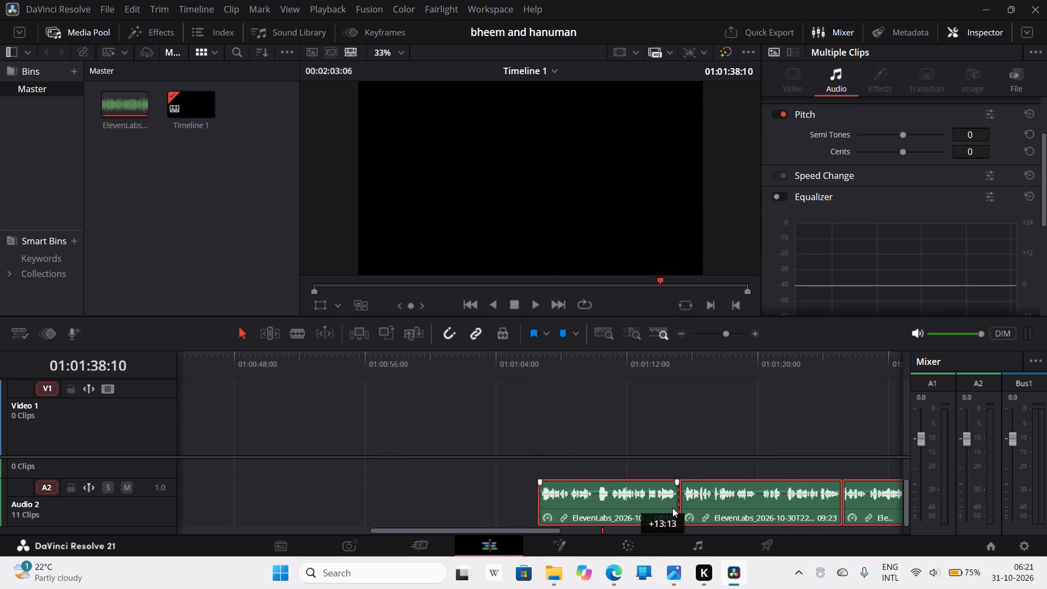
left_click_drag(672, 508, 673, 508)
left_click_drag(671, 513, 677, 513)
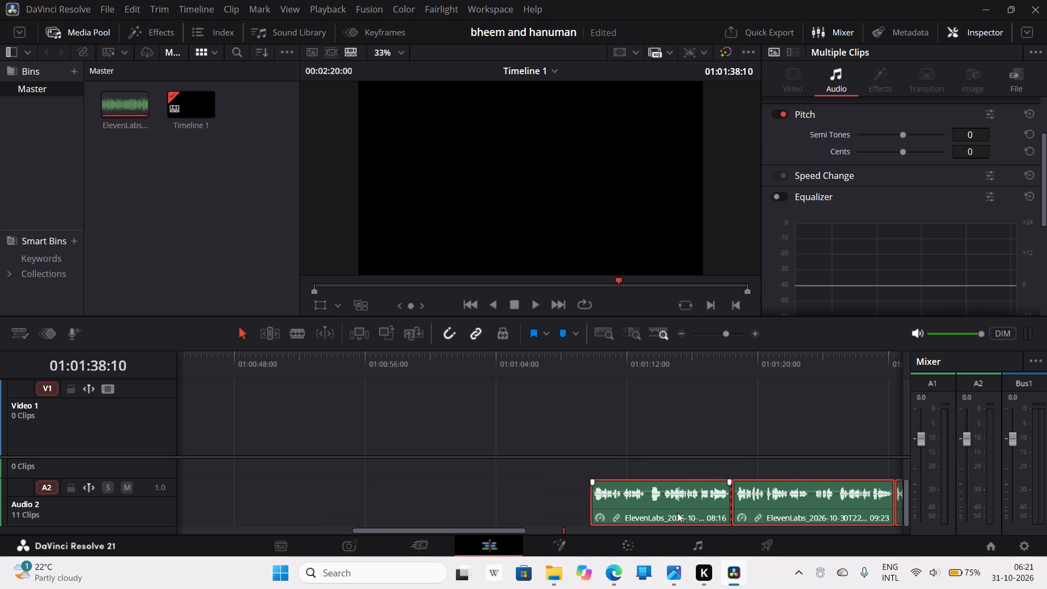
left_click_drag(677, 513, 791, 512)
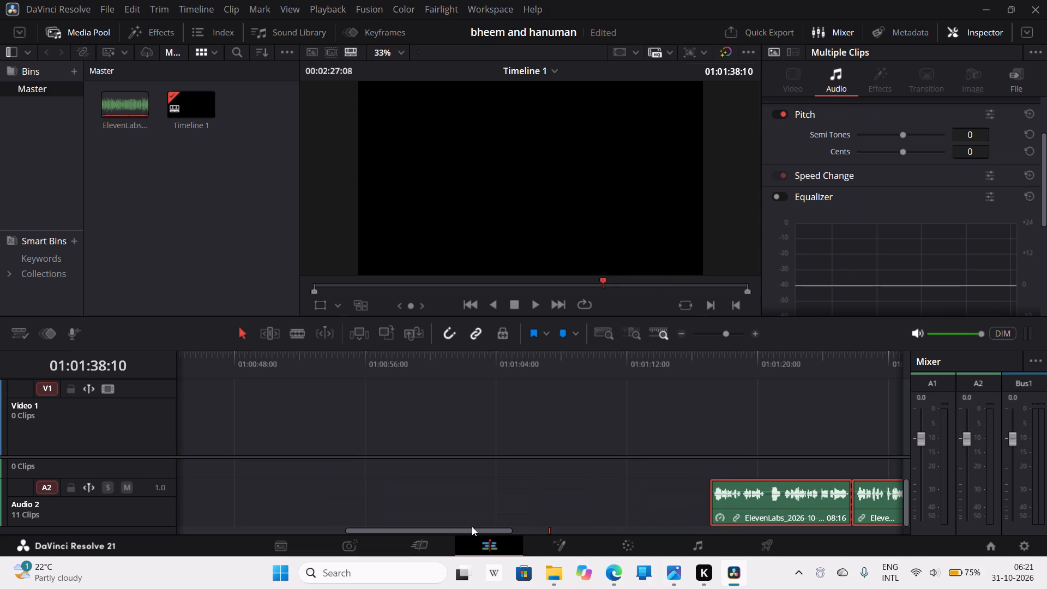
Review the spacing on Audio 2 between the three opening voice clips and the linked block.
left_click_drag(472, 526, 429, 527)
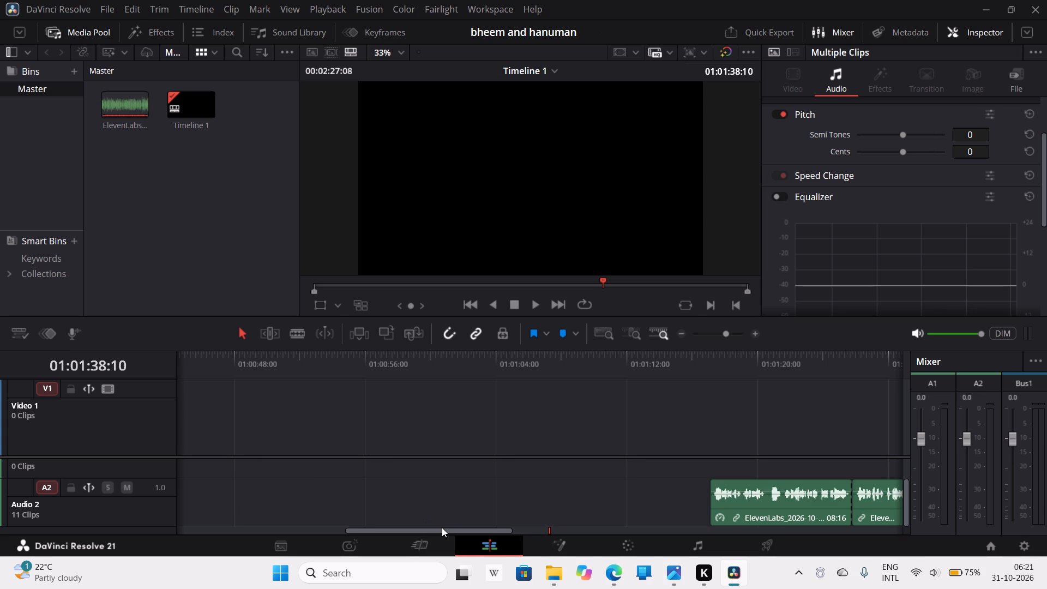
left_click_drag(442, 527, 408, 533)
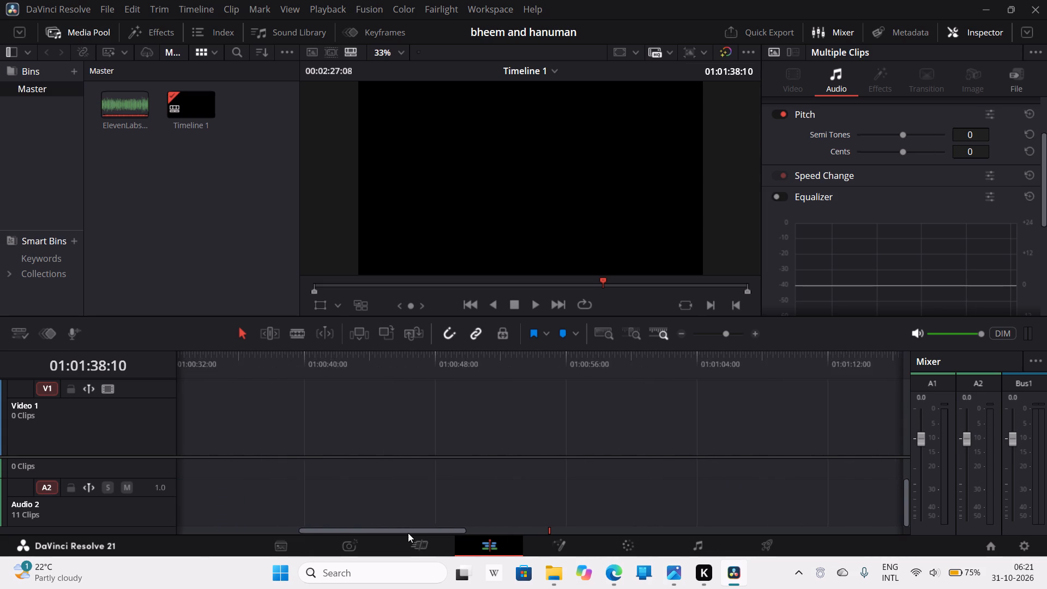
left_click_drag(408, 533, 412, 532)
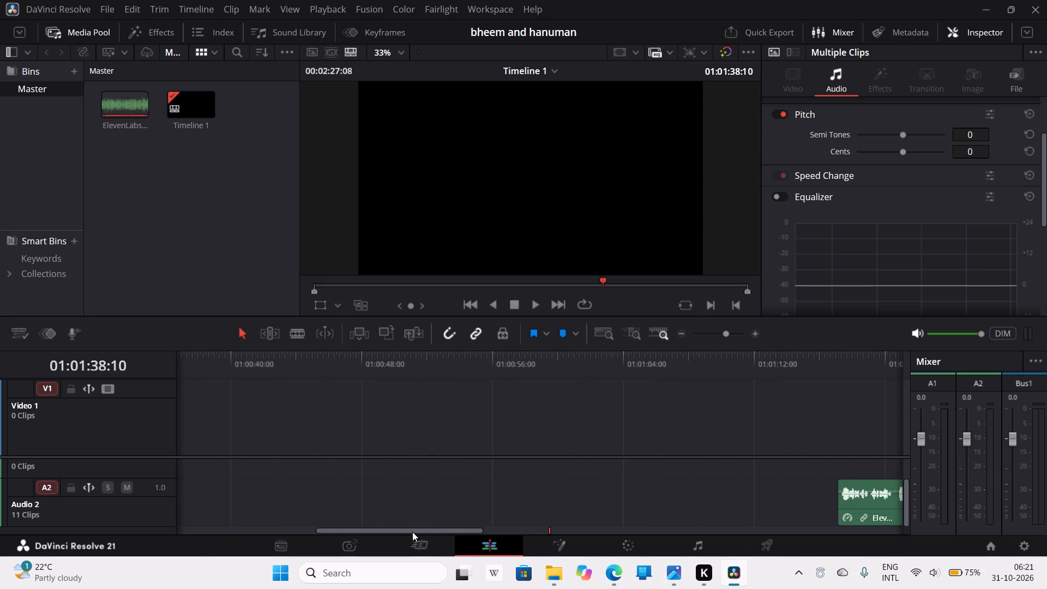
left_click_drag(412, 532, 583, 512)
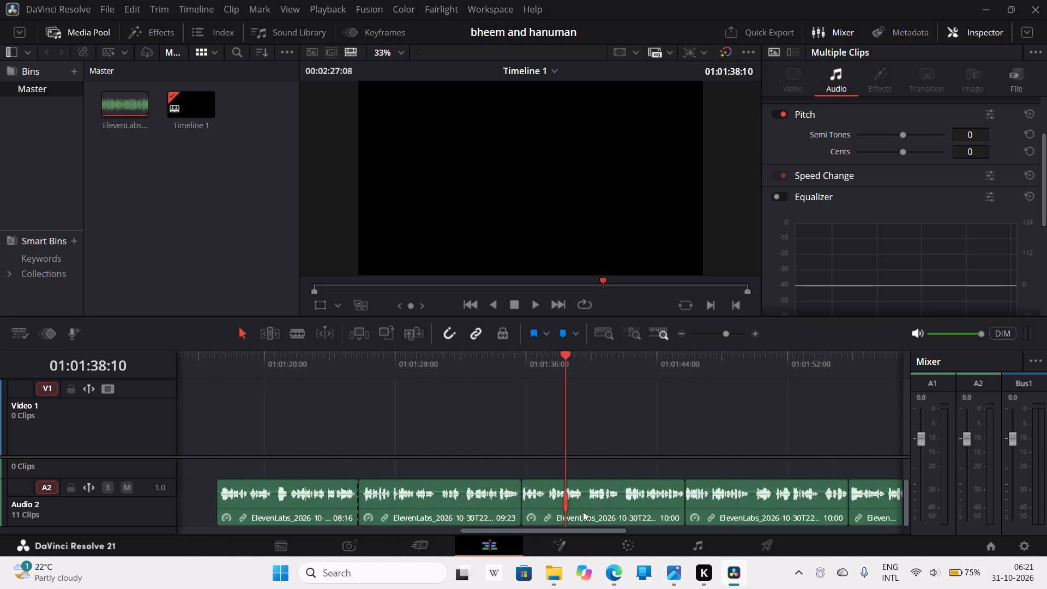
left_click_drag(583, 512, 295, 529)
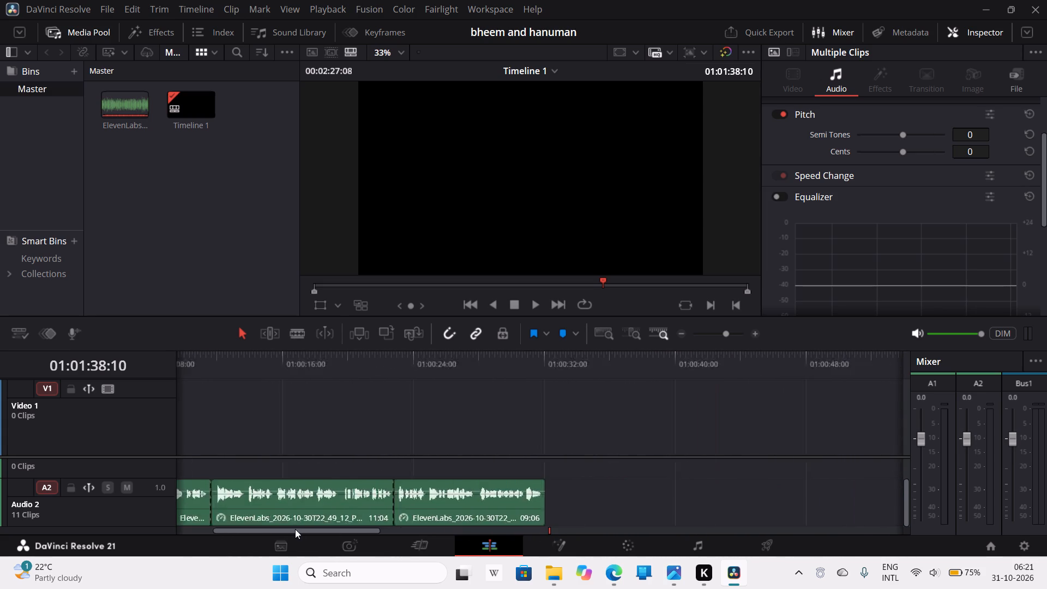
left_click_drag(295, 529, 188, 525)
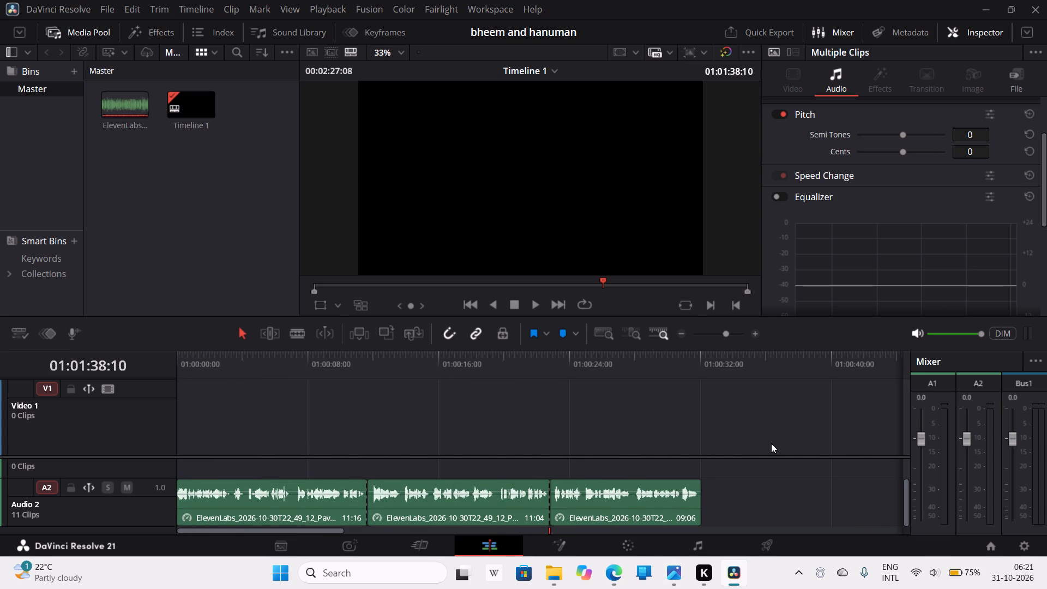
left_click(771, 443)
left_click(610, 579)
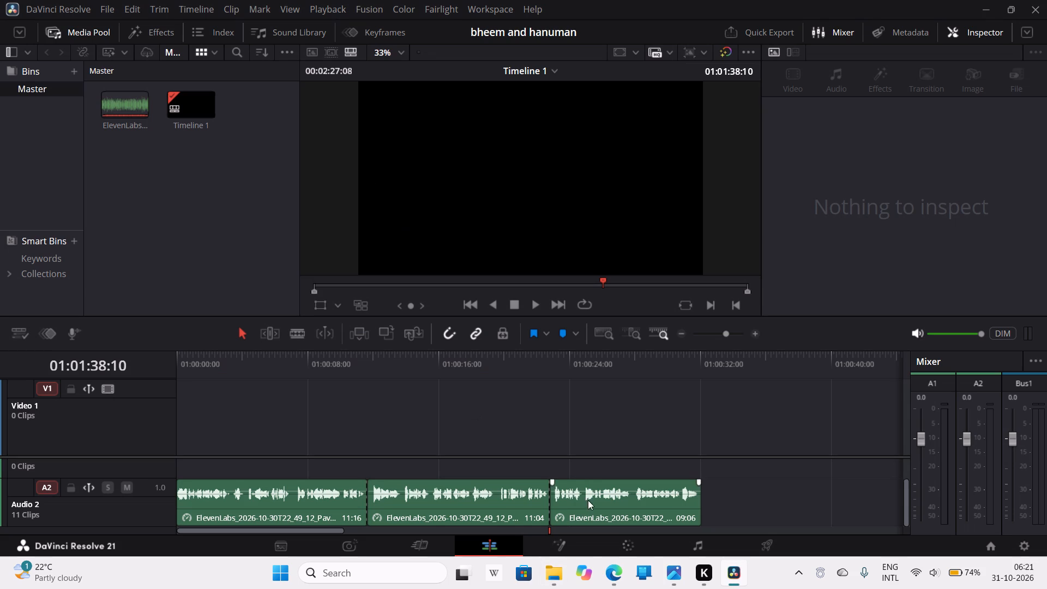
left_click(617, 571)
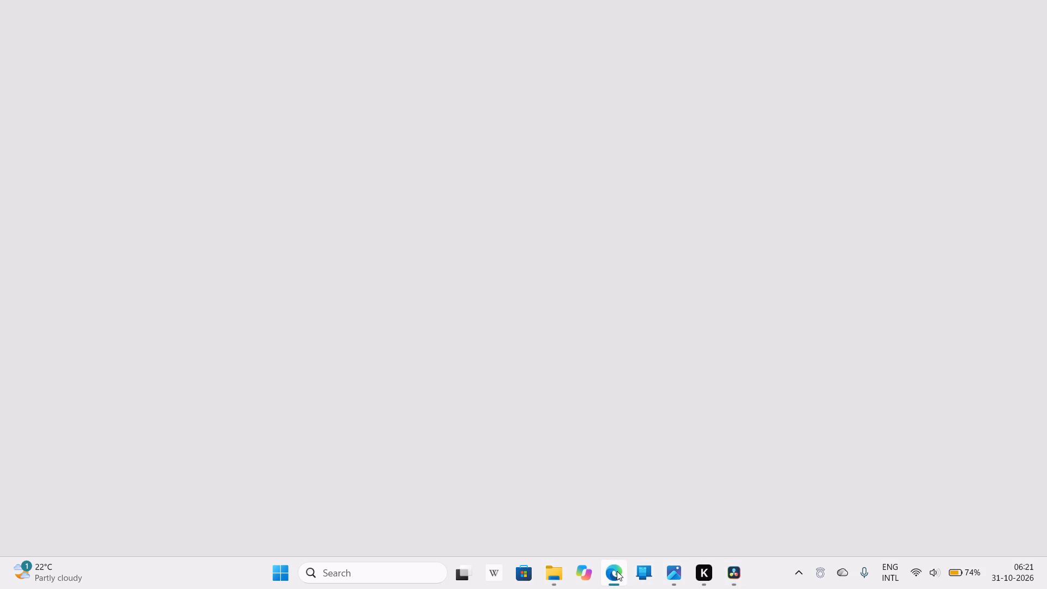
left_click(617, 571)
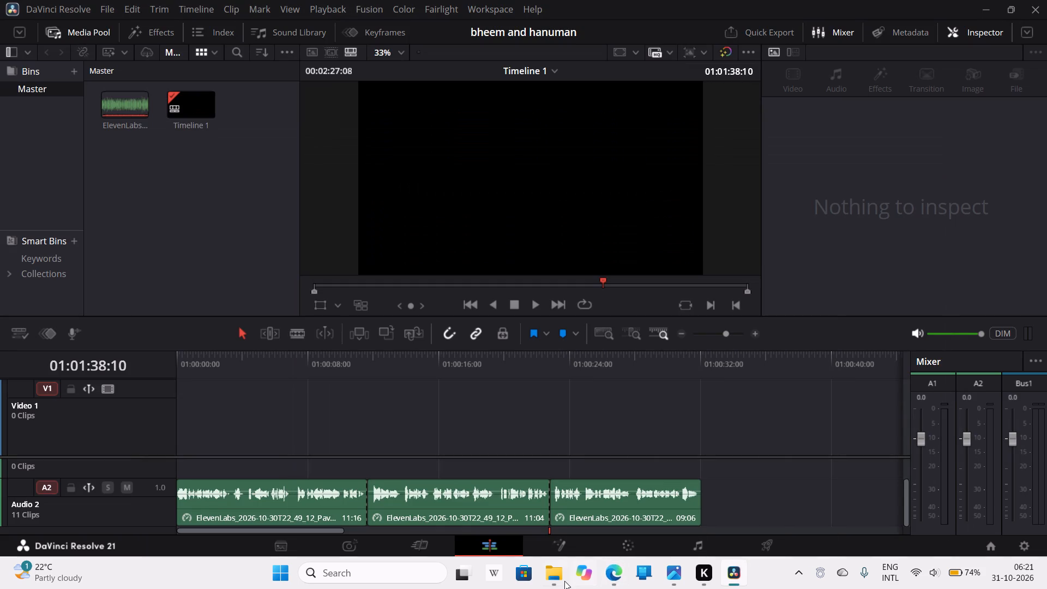
Switch to File Explorer and extract the Oct 31 - 04_25 archive within the Downloads folder.
left_click(564, 581)
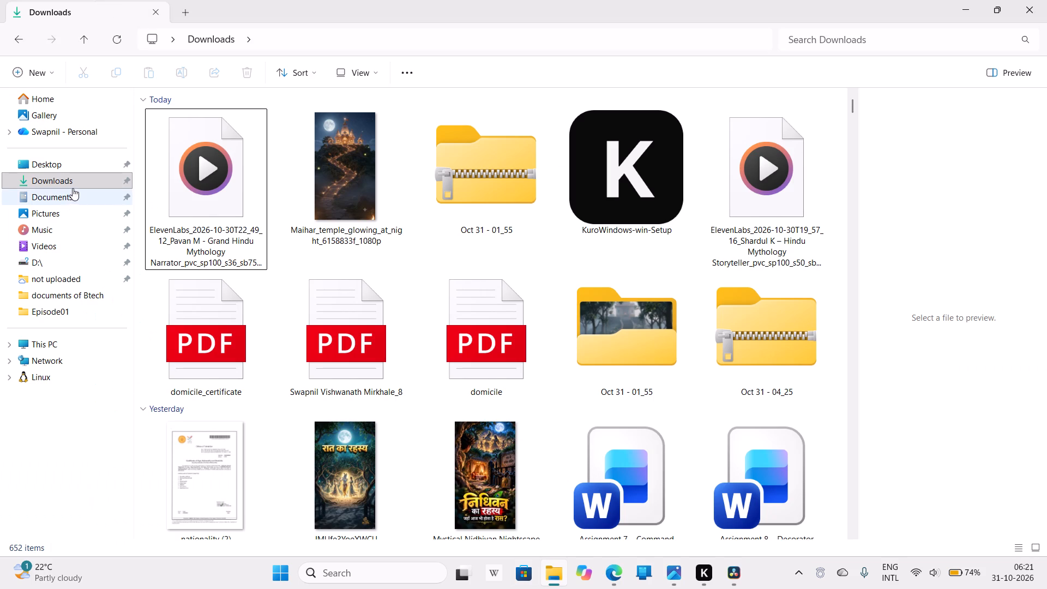
left_click(76, 183)
right_click(233, 197)
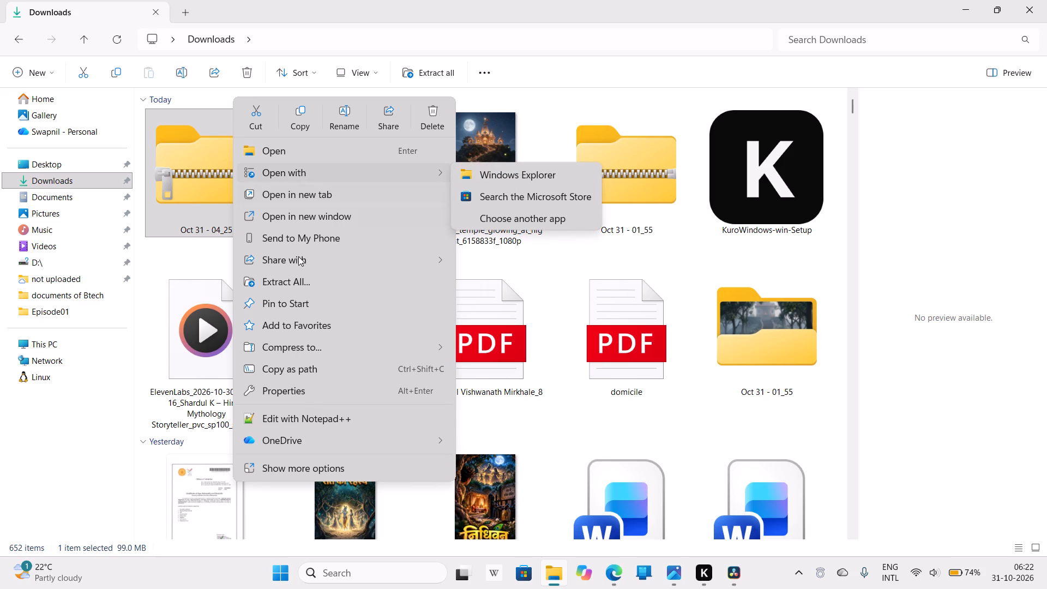
left_click(293, 274)
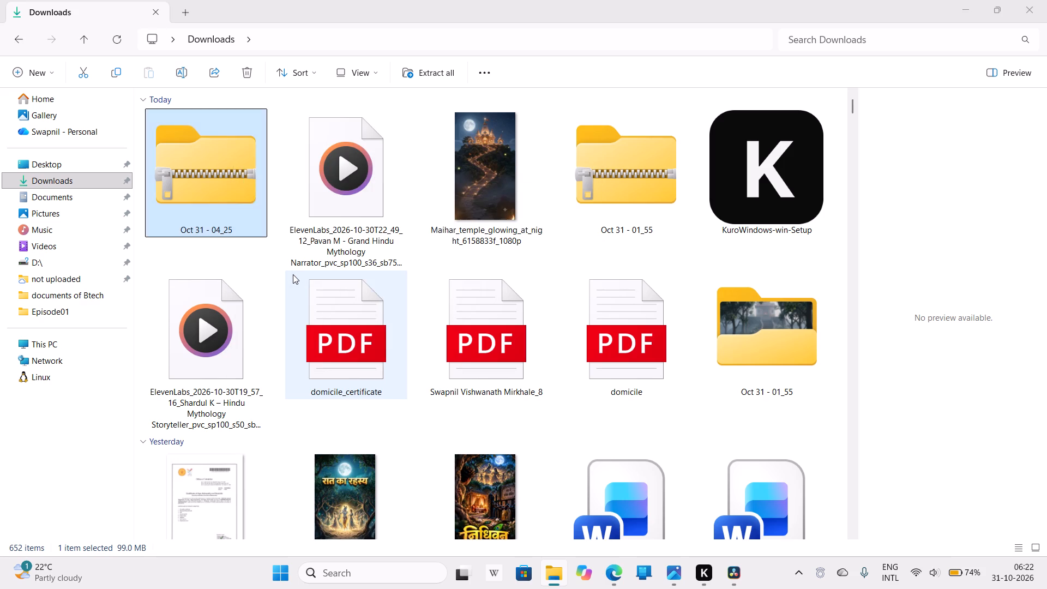
left_click(616, 419)
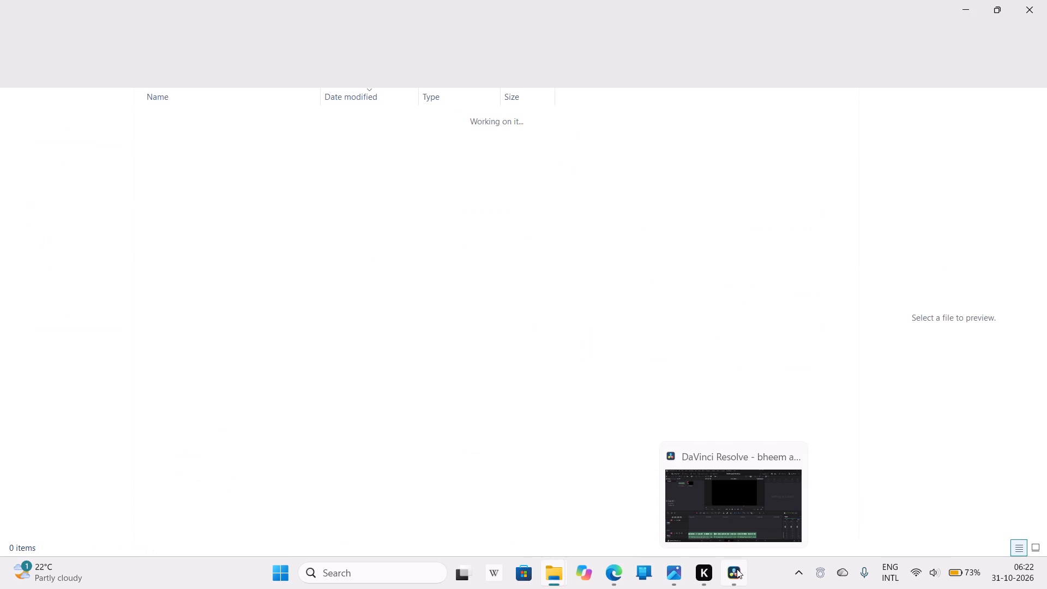
Switch to the bheem and hanuman project in DaVinci Resolve.
left_click(737, 569)
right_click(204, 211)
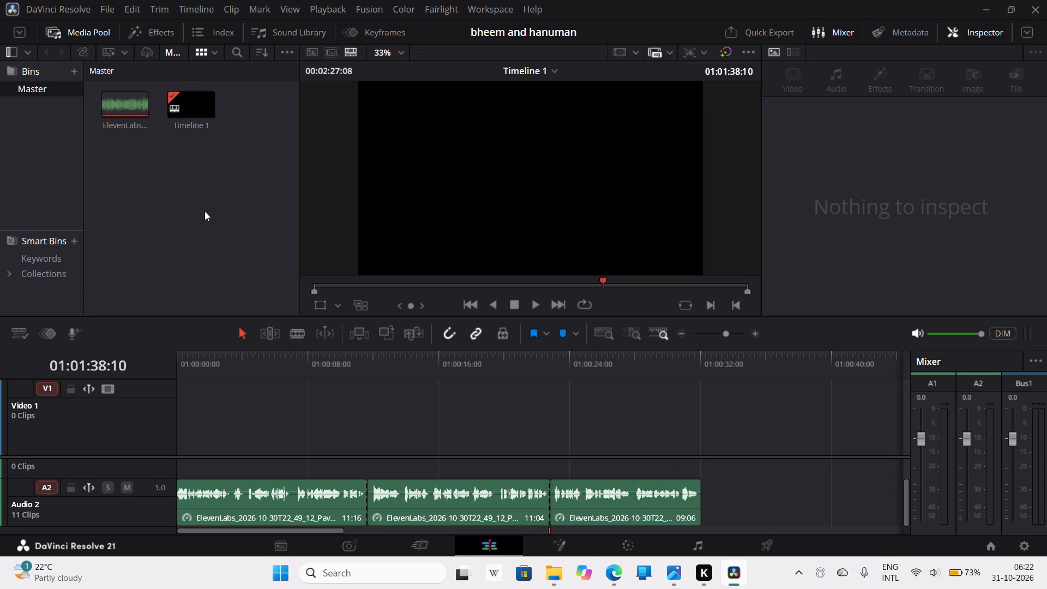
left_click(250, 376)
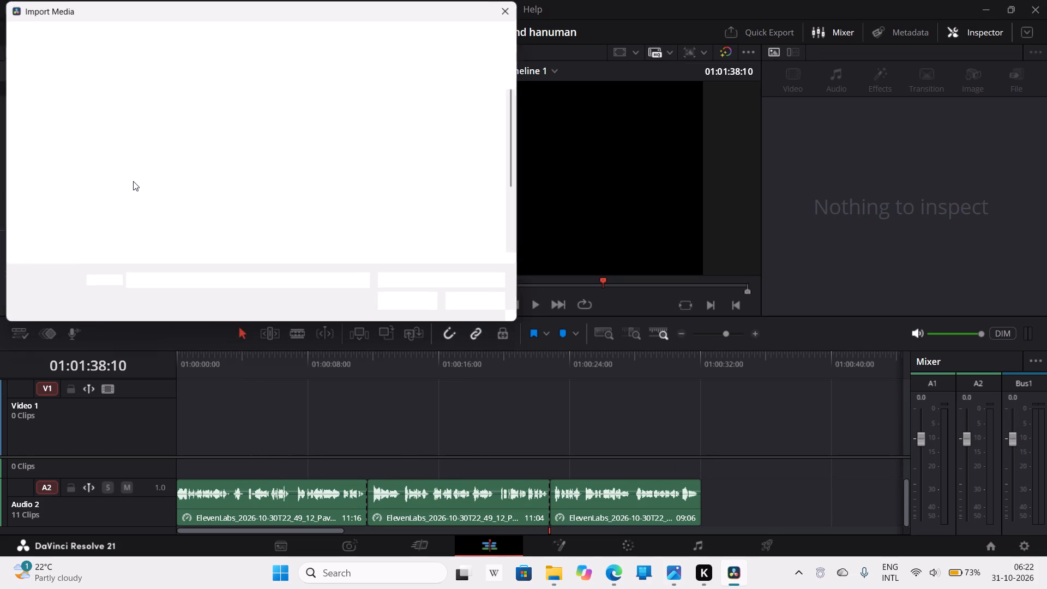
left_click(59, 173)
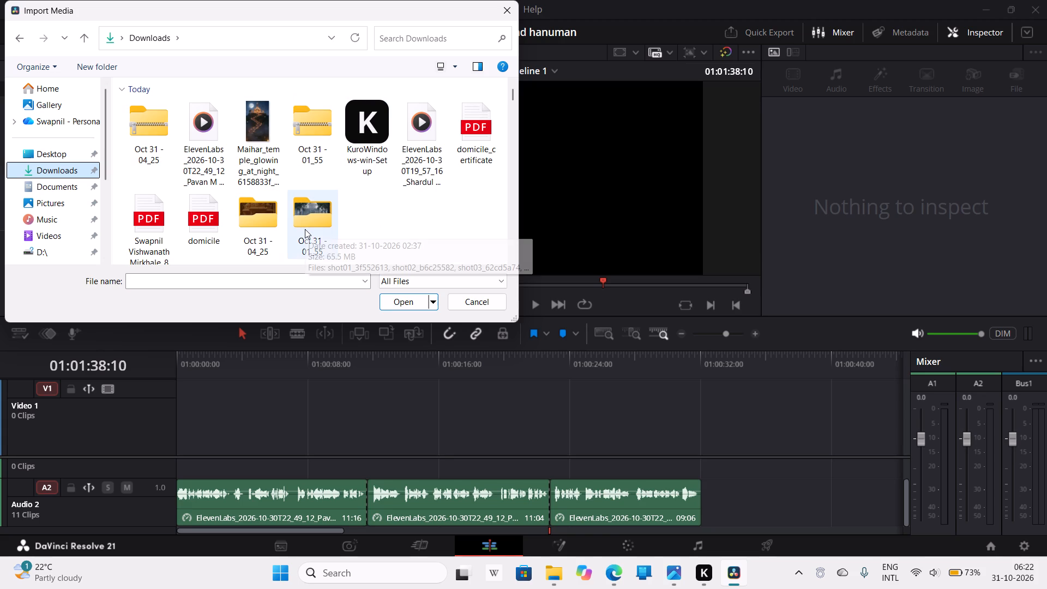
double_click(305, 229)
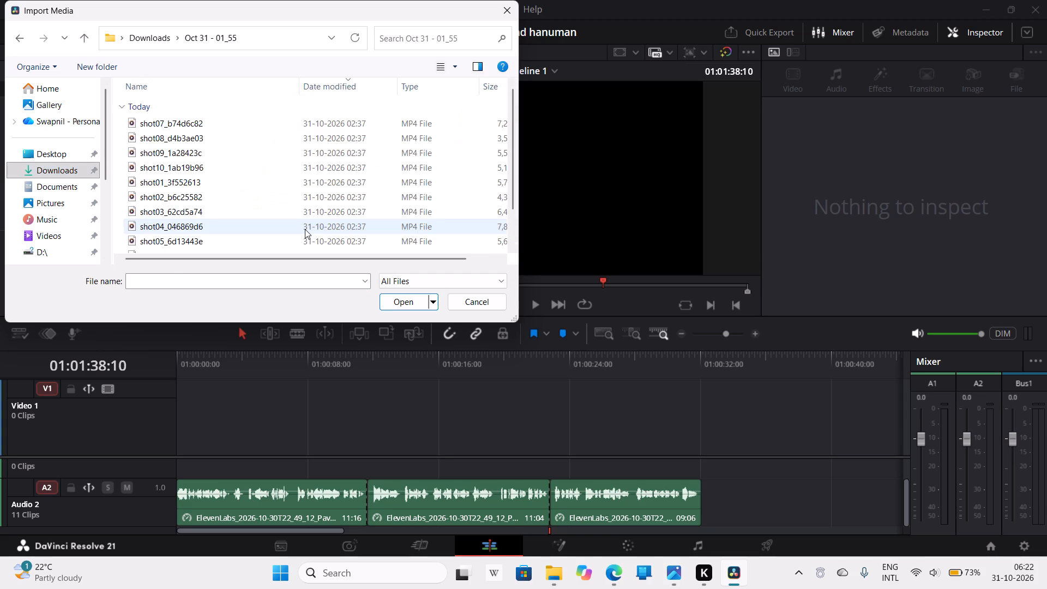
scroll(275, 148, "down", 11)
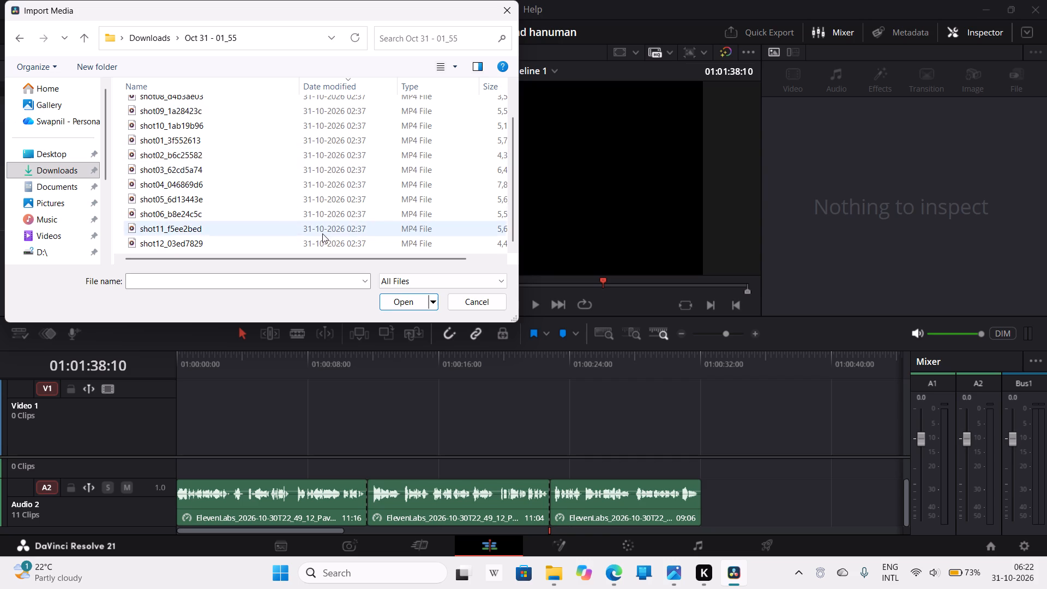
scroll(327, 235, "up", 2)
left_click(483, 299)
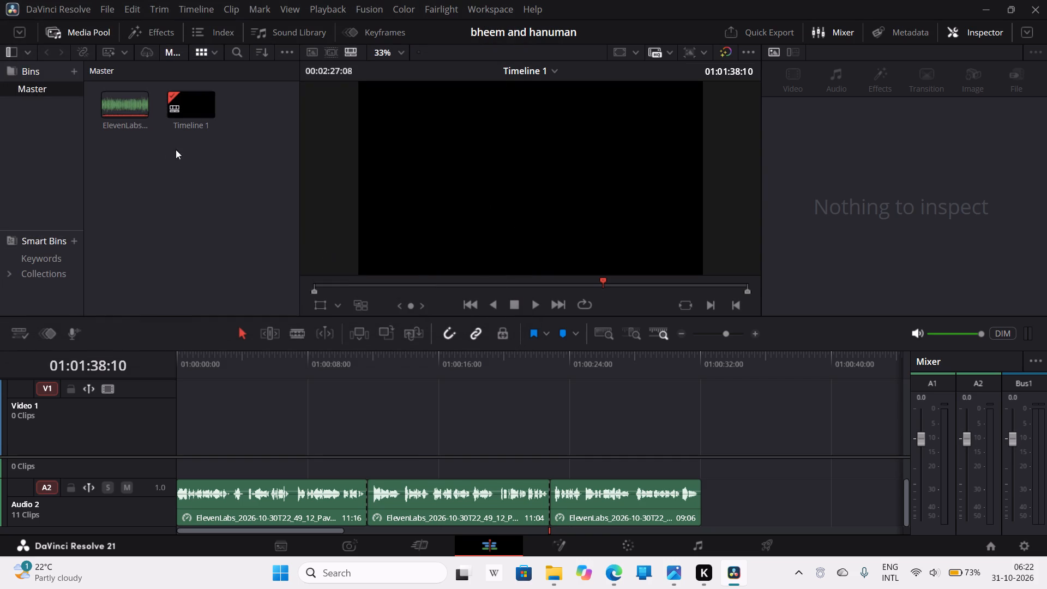
Import all the MP4 clips from the extracted Oct 31 - 04_25 folder in Downloads into the Master bin.
right_click(169, 191)
left_click(222, 359)
scroll(367, 224, "down", 3)
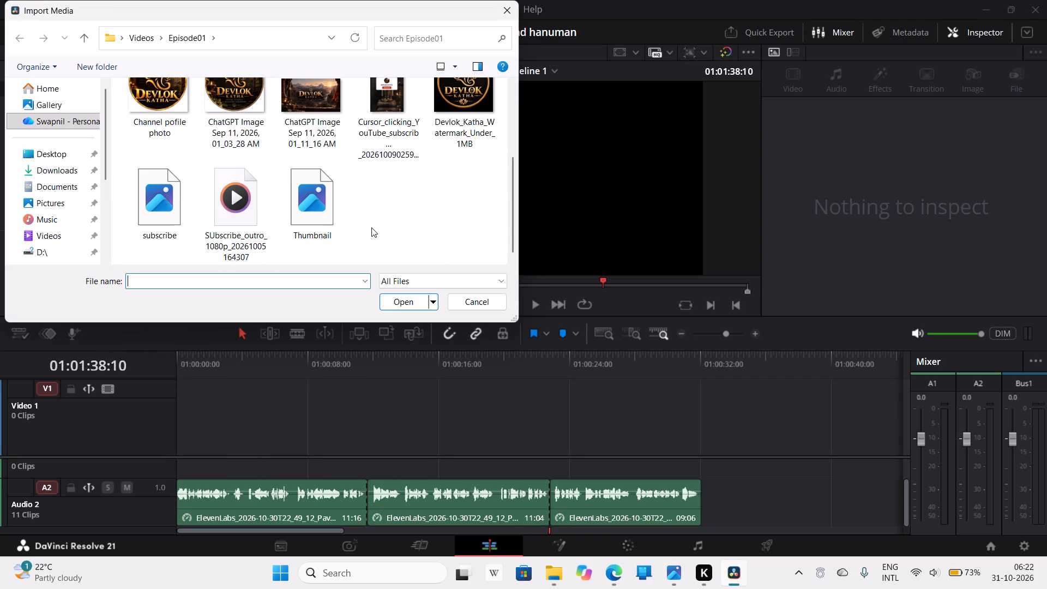
scroll(374, 227, "down", 7)
scroll(381, 226, "up", 1)
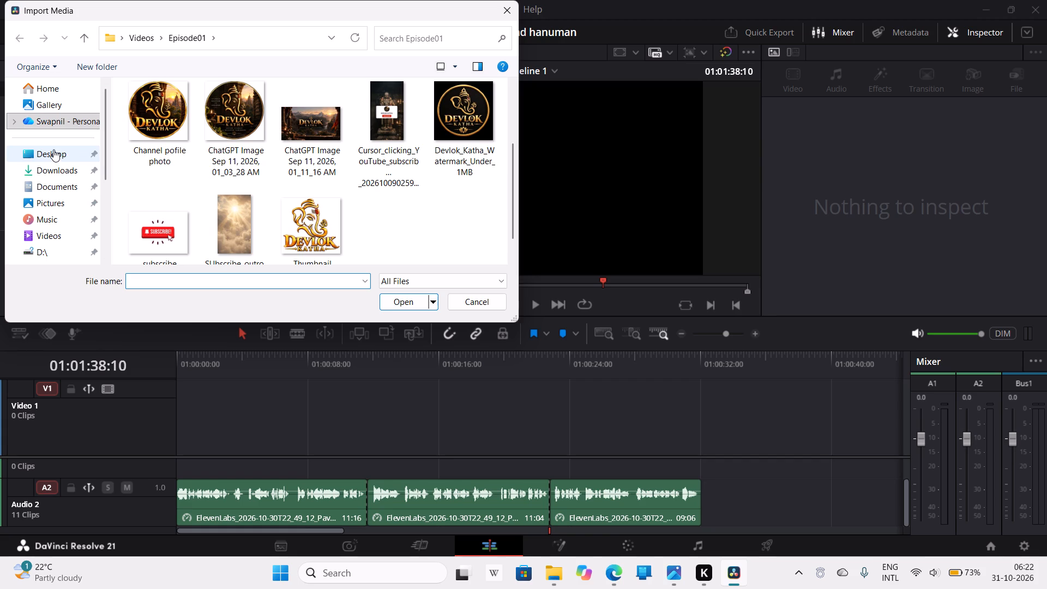
left_click(50, 171)
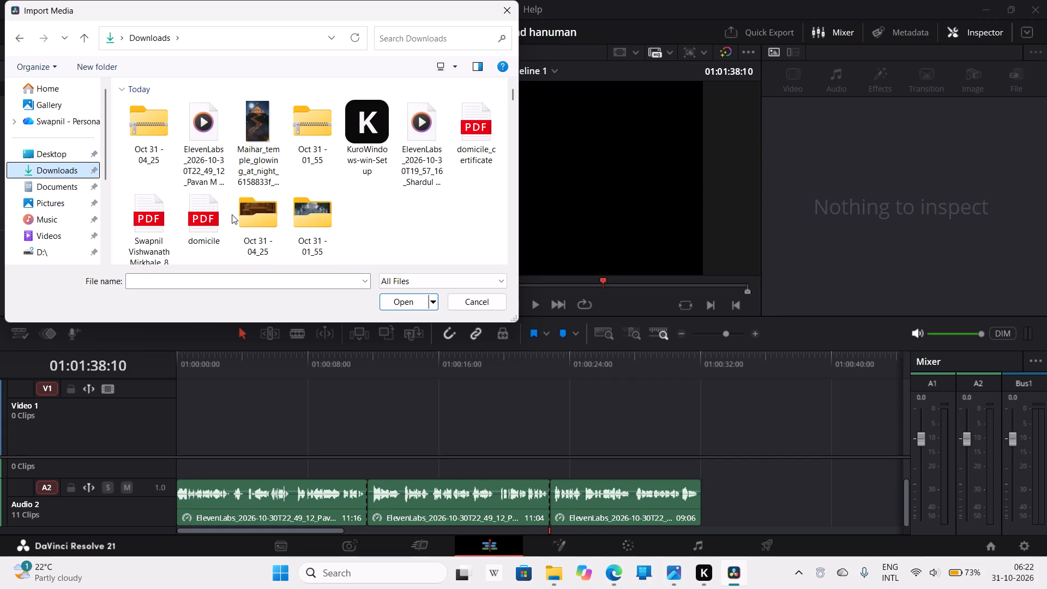
double_click(232, 214)
left_click(262, 218)
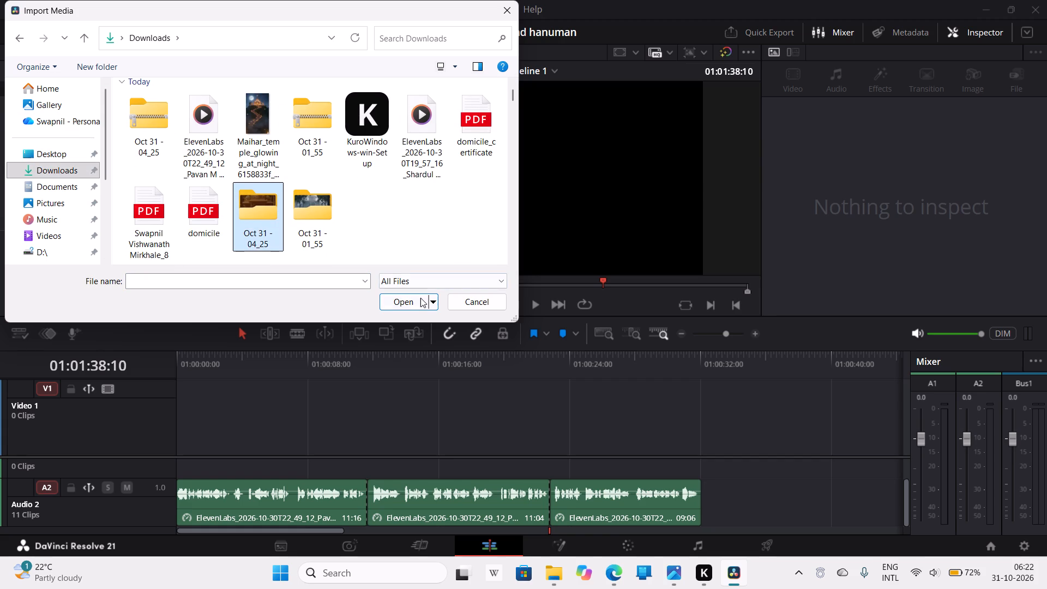
left_click(420, 298)
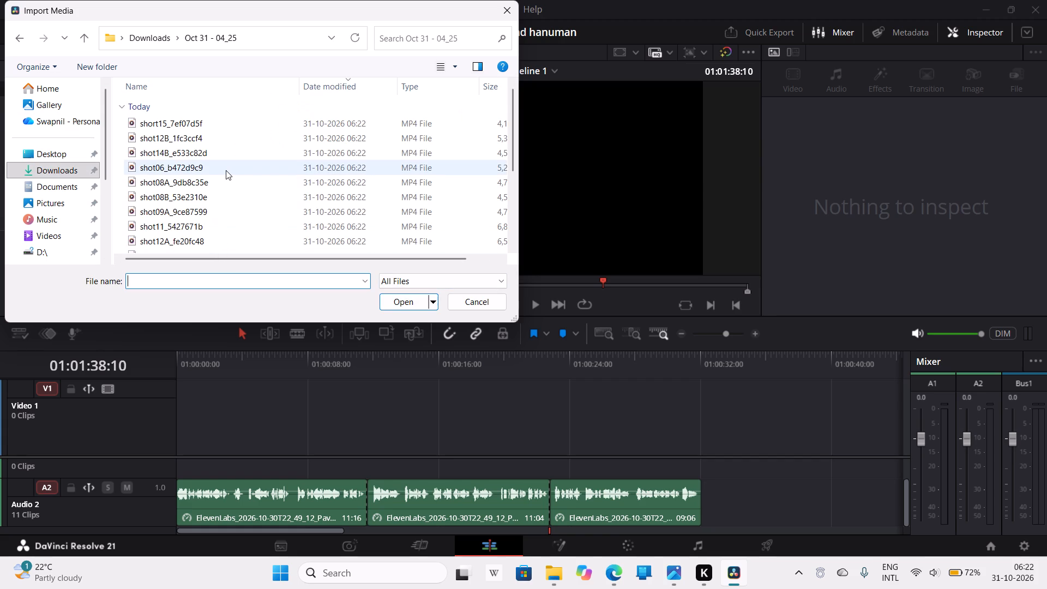
key("ctrl+a")
scroll(226, 170, "down", 10)
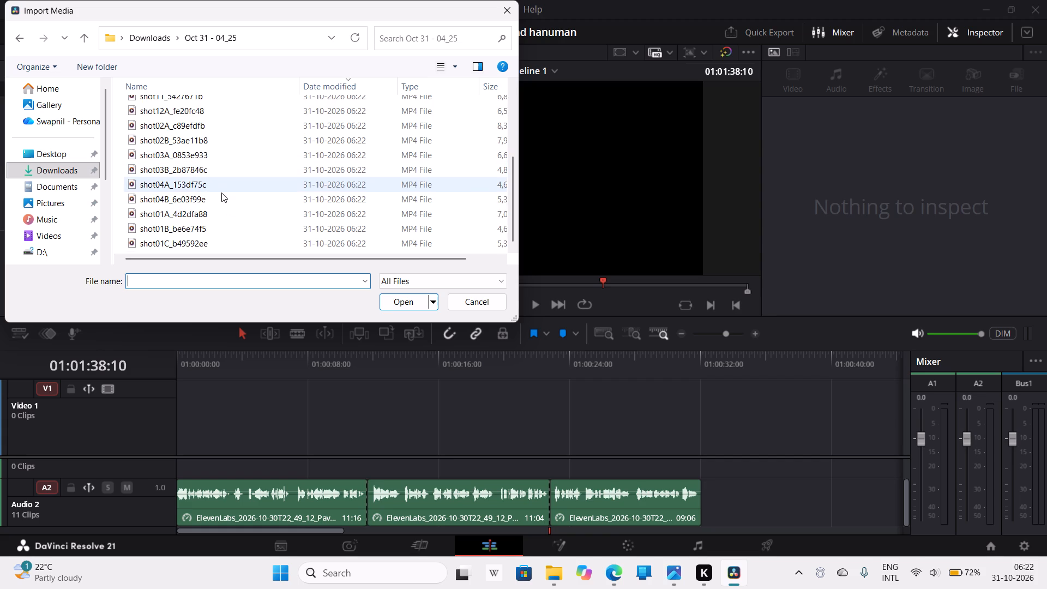
key("ctrl+a")
left_click_drag(513, 223, 517, 238)
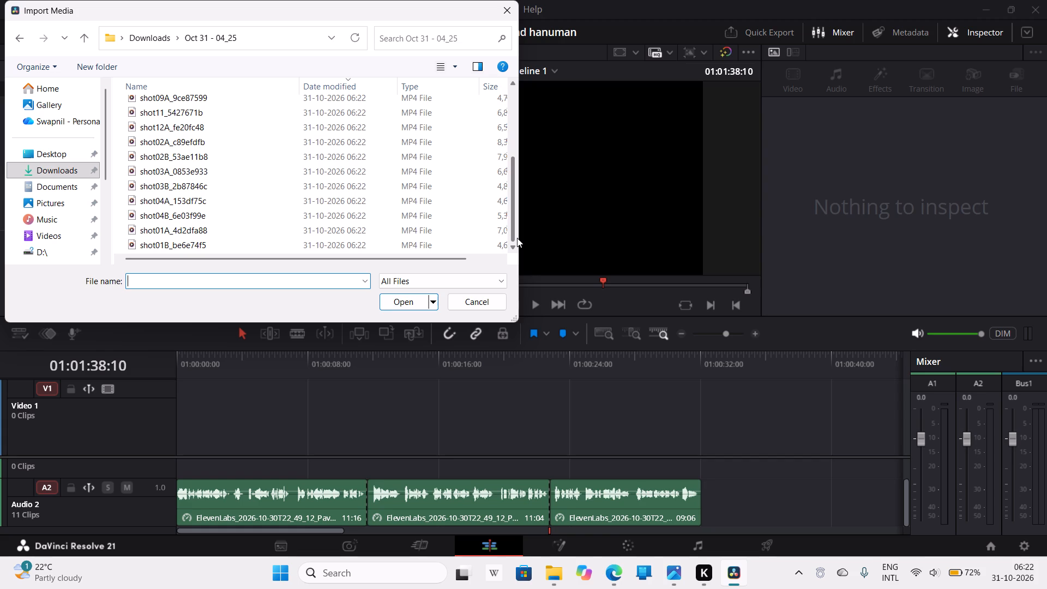
left_click_drag(517, 238, 517, 238)
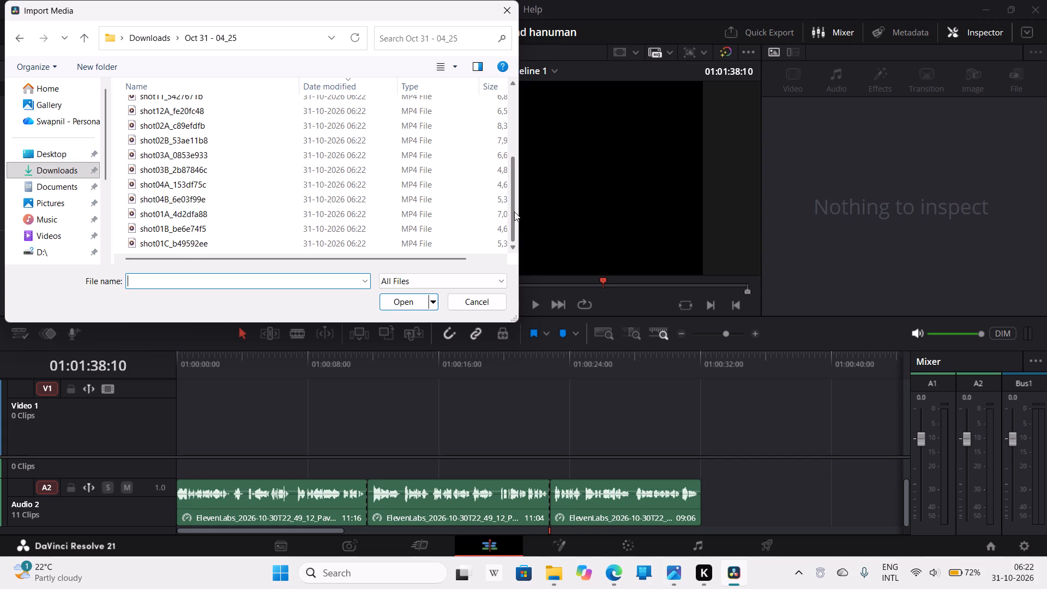
left_click_drag(514, 212, 522, 131)
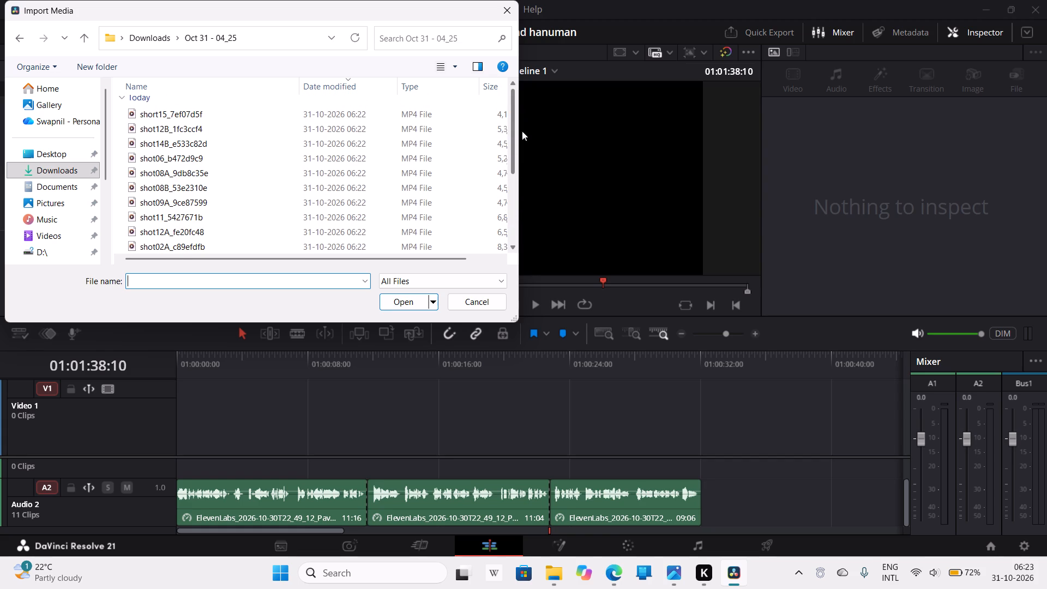
left_click_drag(522, 131, 508, 235)
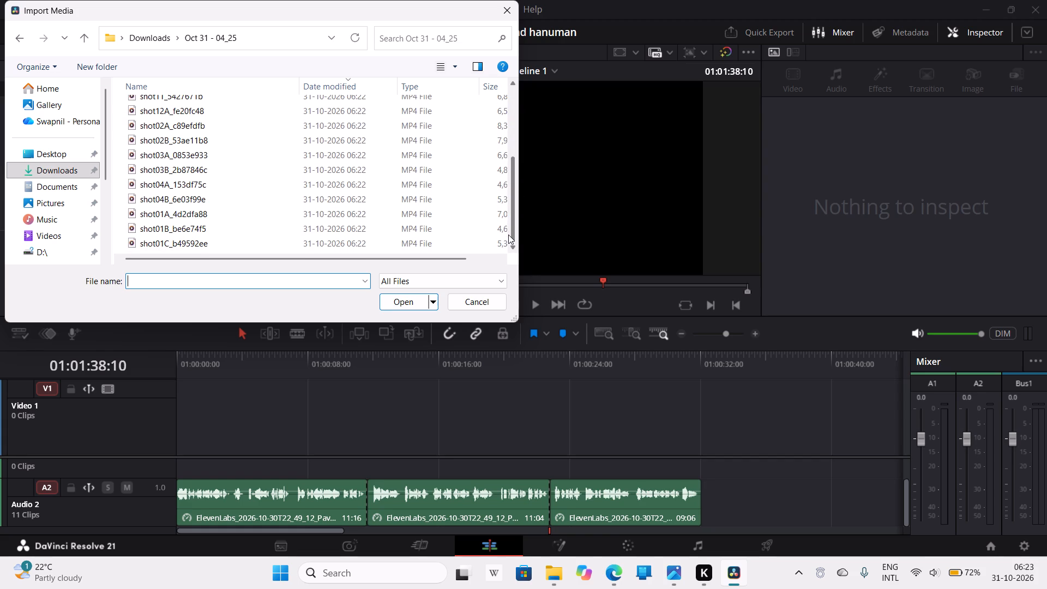
key("ctrl+a")
key("ctrl+a")
left_click(287, 214)
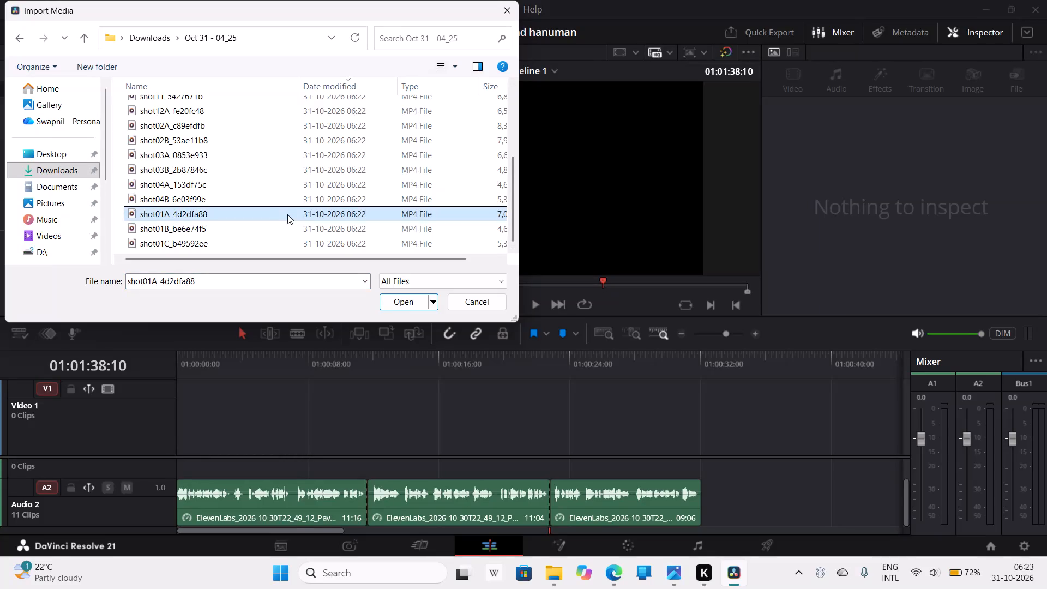
key("ctrl+a")
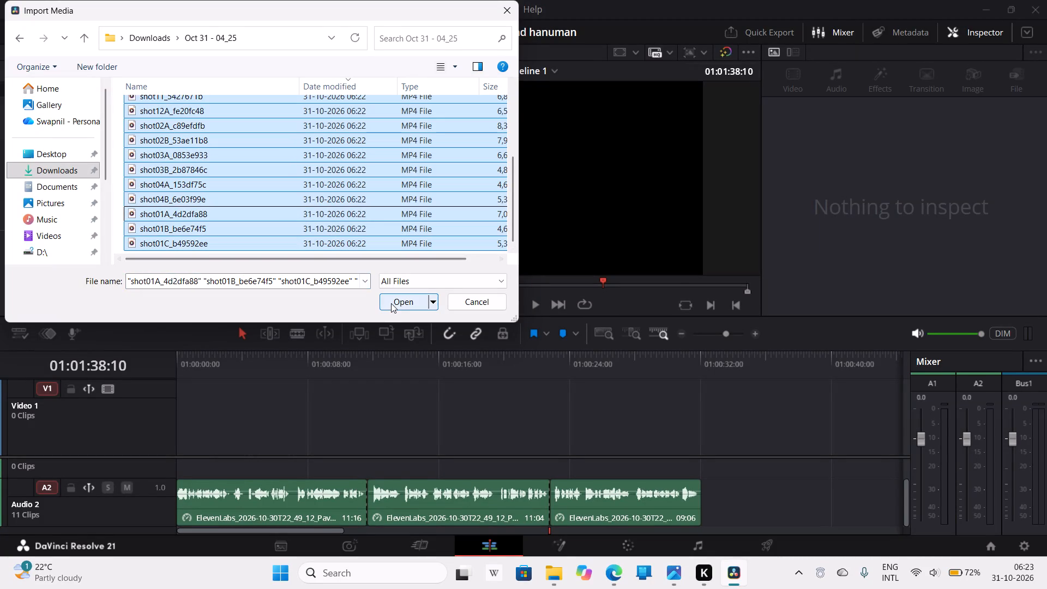
left_click(391, 303)
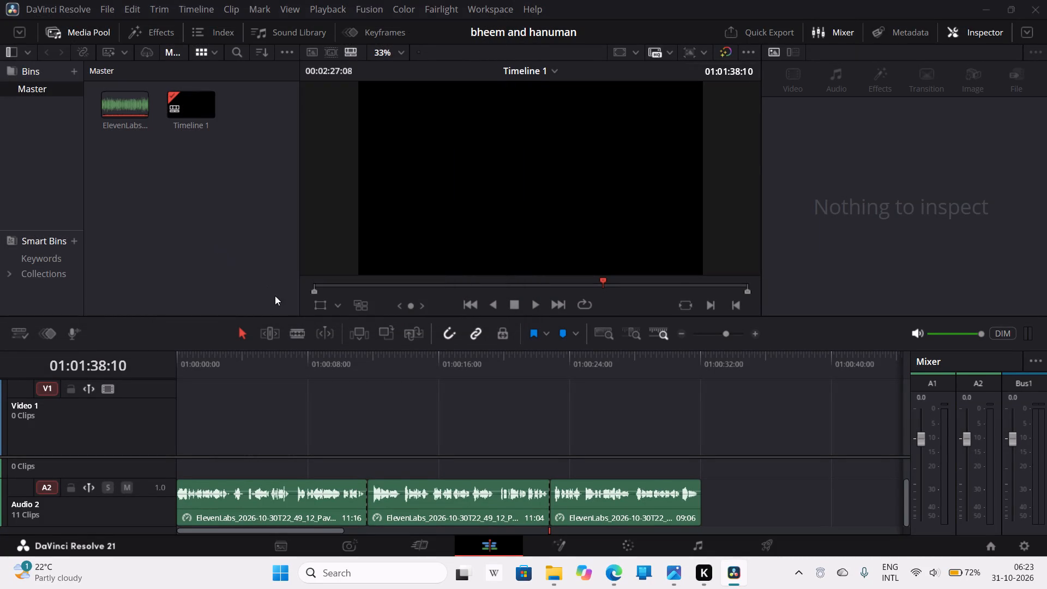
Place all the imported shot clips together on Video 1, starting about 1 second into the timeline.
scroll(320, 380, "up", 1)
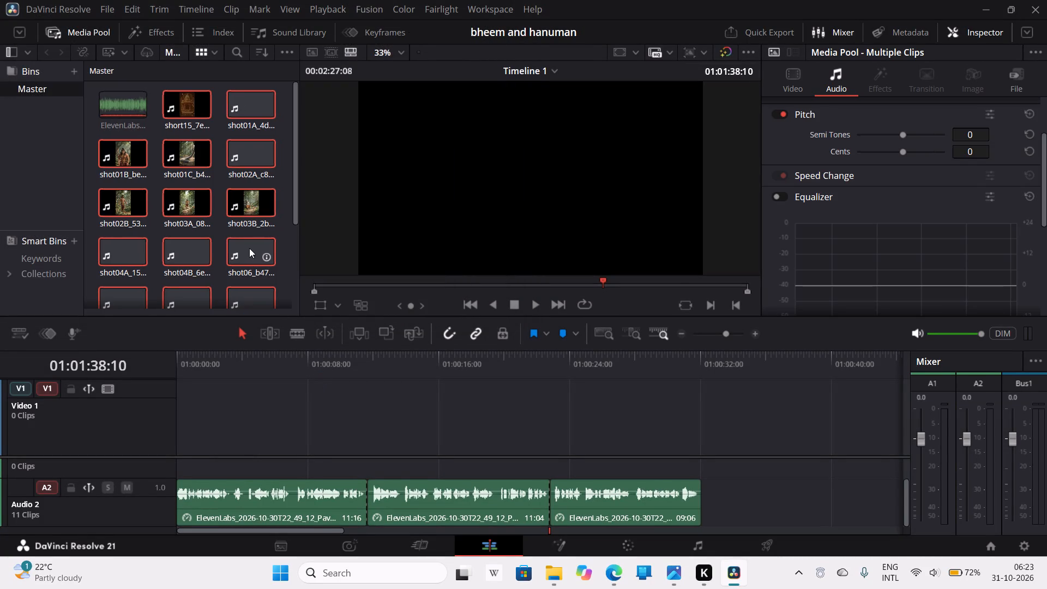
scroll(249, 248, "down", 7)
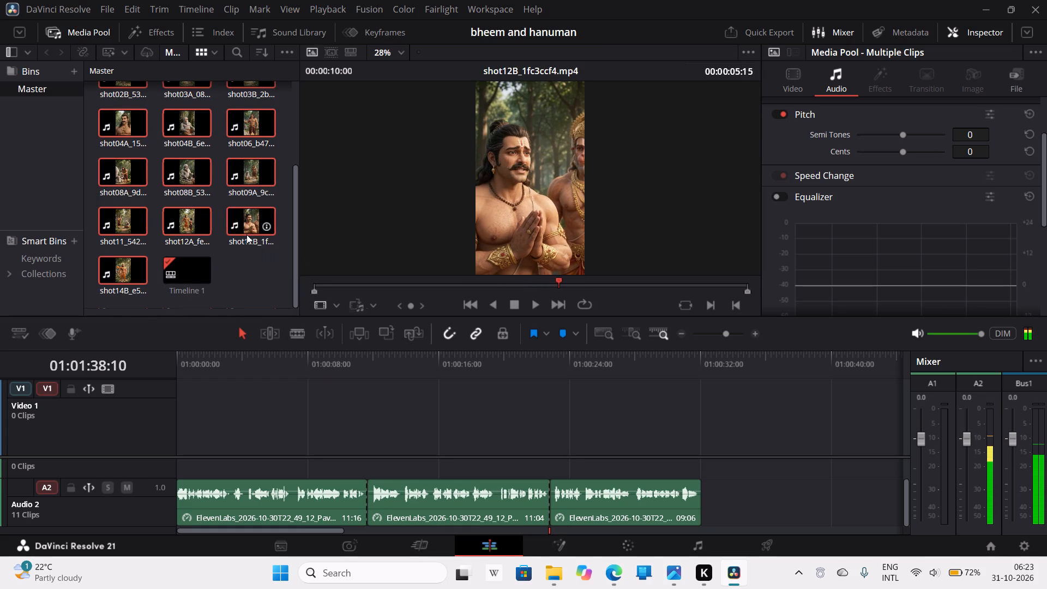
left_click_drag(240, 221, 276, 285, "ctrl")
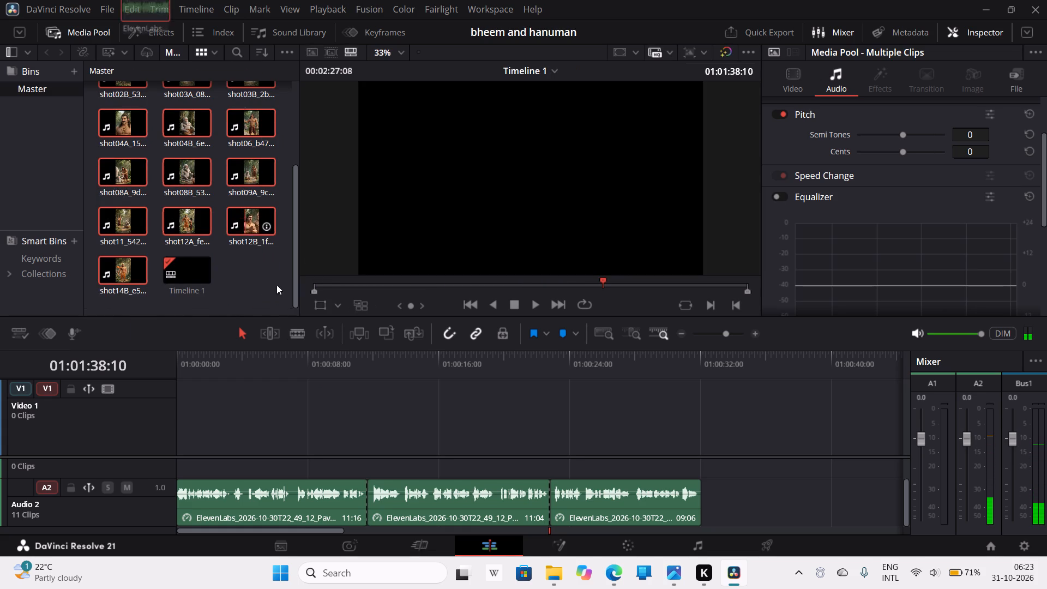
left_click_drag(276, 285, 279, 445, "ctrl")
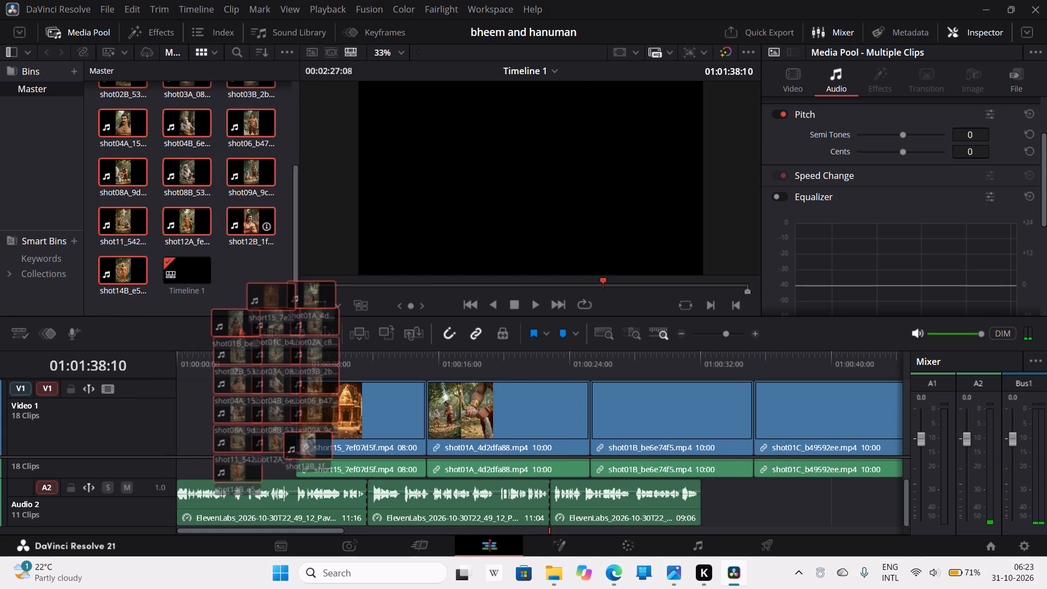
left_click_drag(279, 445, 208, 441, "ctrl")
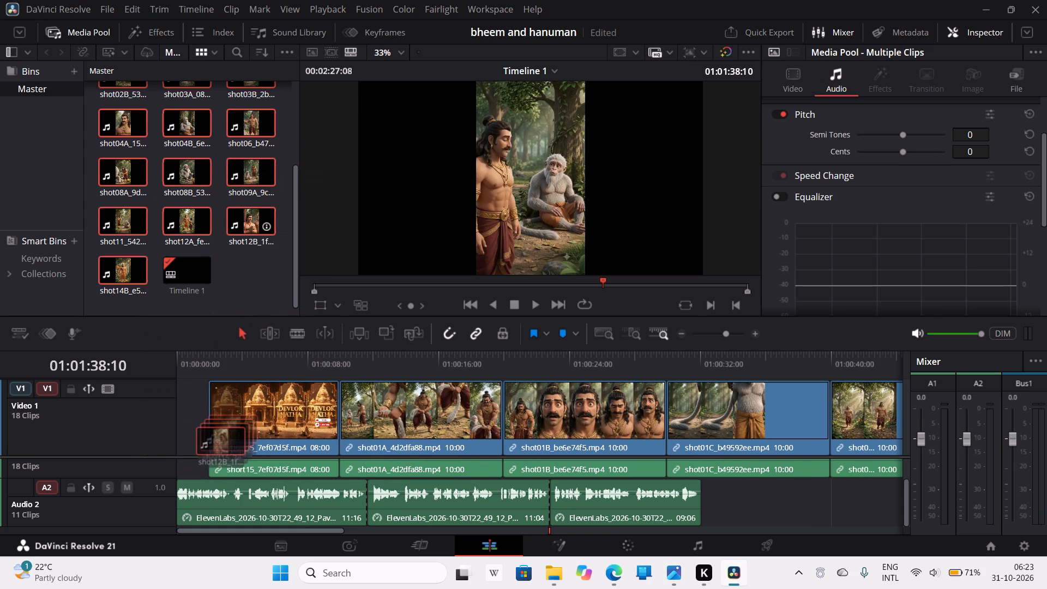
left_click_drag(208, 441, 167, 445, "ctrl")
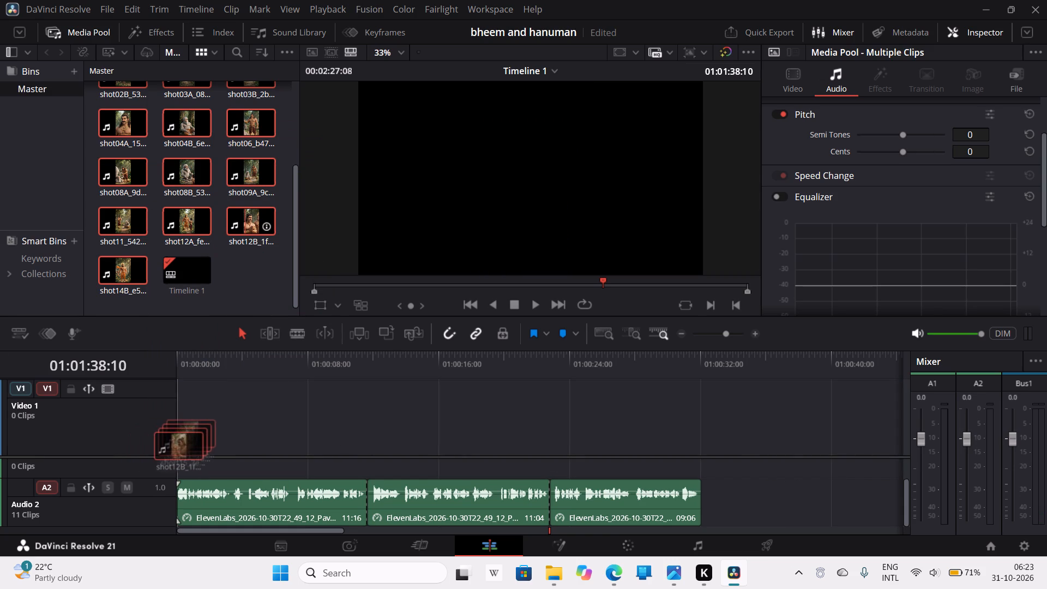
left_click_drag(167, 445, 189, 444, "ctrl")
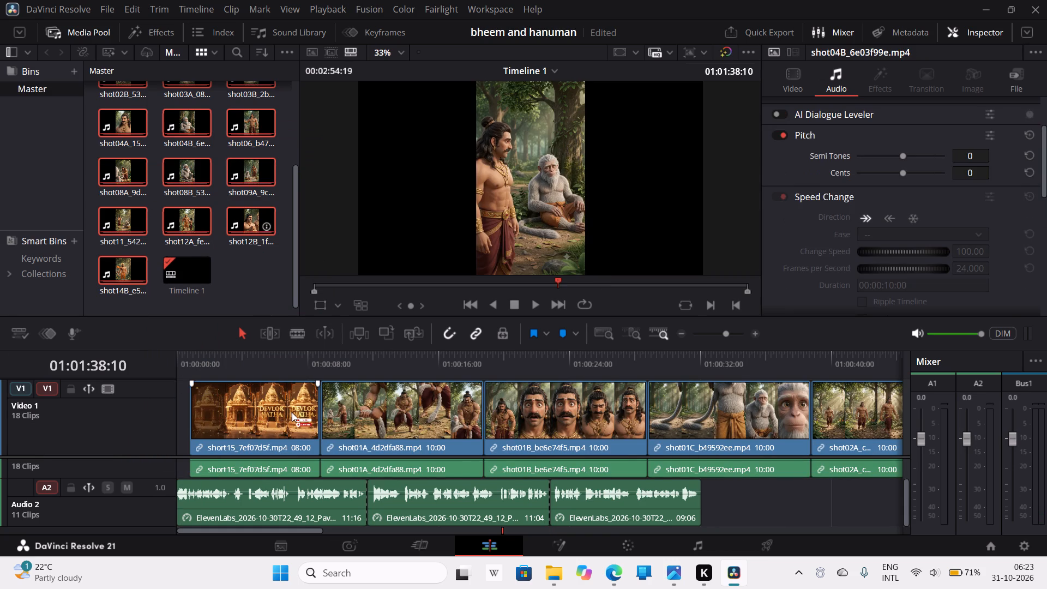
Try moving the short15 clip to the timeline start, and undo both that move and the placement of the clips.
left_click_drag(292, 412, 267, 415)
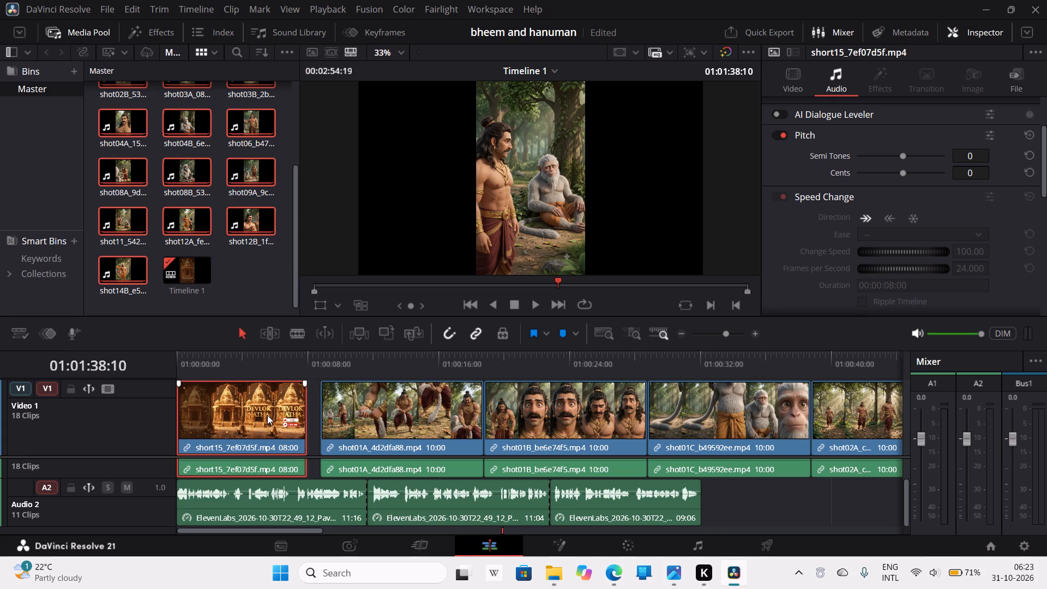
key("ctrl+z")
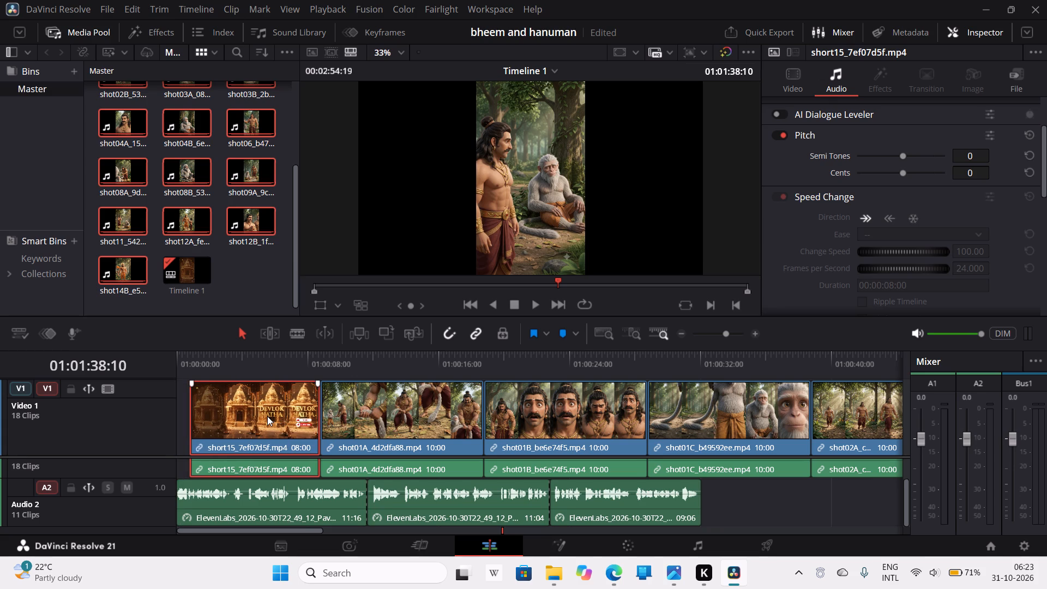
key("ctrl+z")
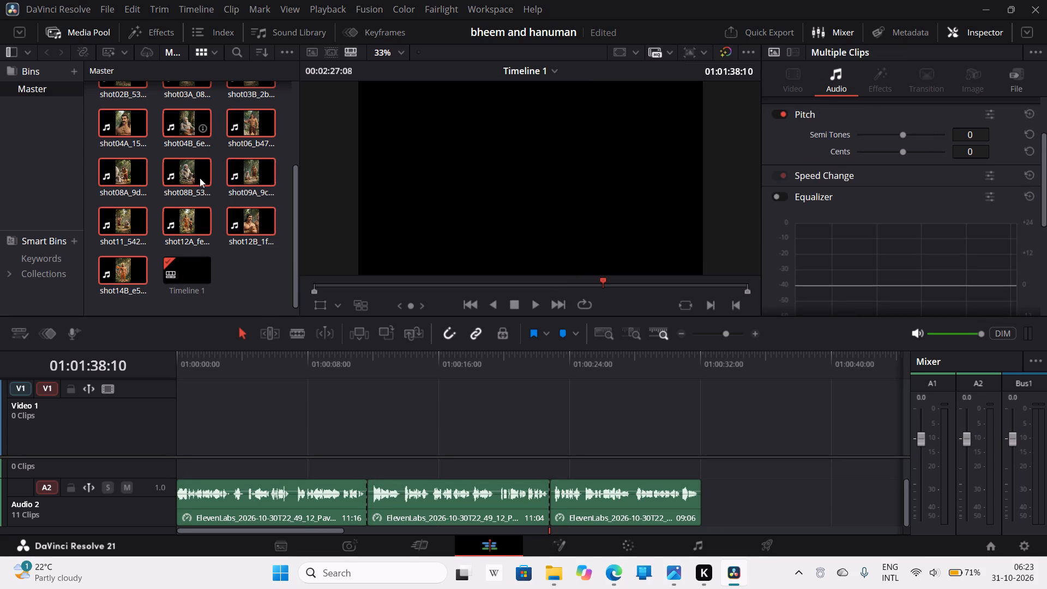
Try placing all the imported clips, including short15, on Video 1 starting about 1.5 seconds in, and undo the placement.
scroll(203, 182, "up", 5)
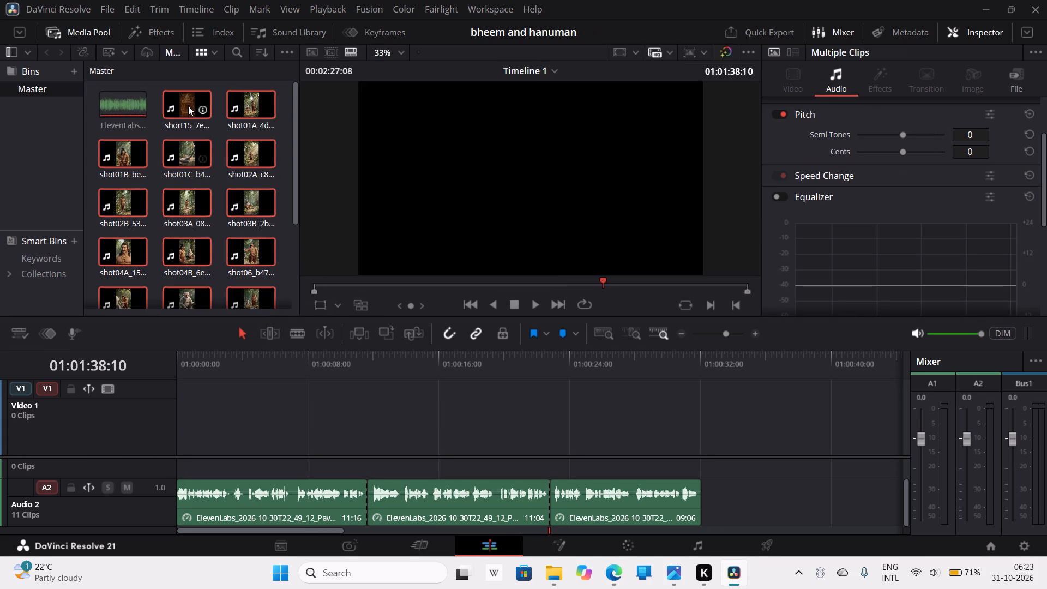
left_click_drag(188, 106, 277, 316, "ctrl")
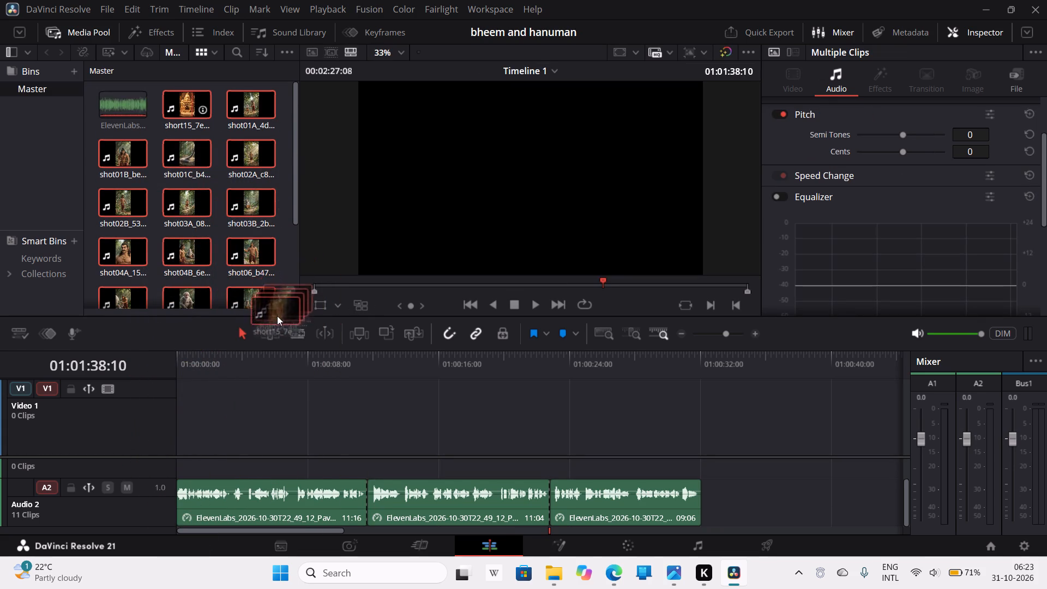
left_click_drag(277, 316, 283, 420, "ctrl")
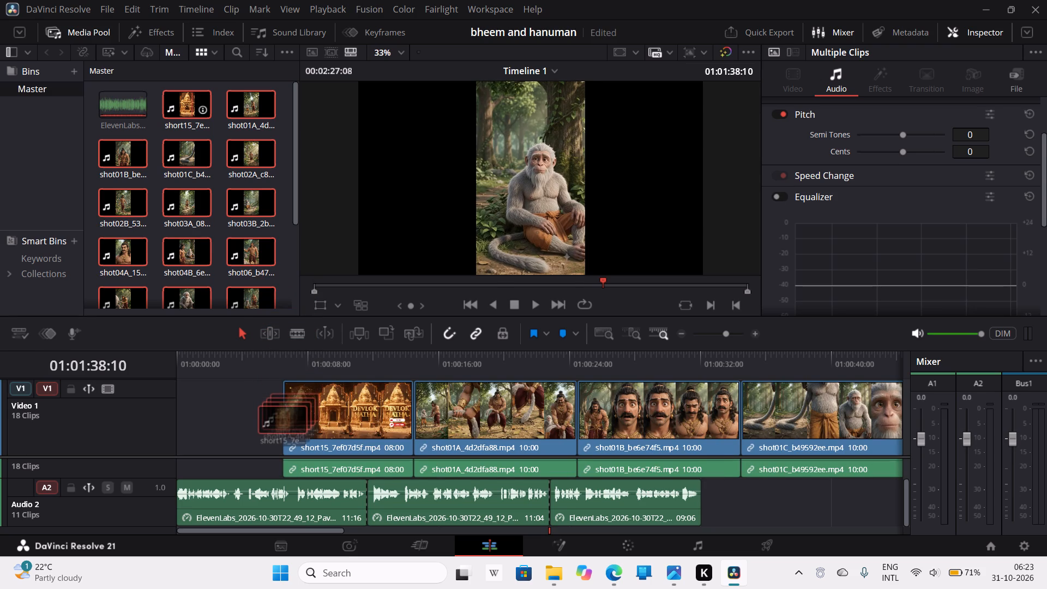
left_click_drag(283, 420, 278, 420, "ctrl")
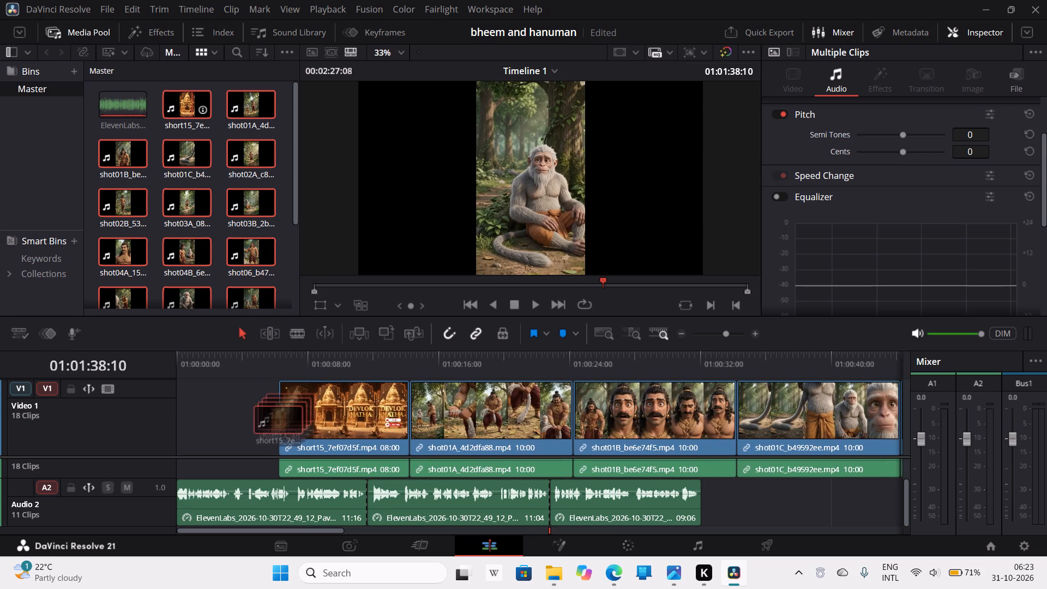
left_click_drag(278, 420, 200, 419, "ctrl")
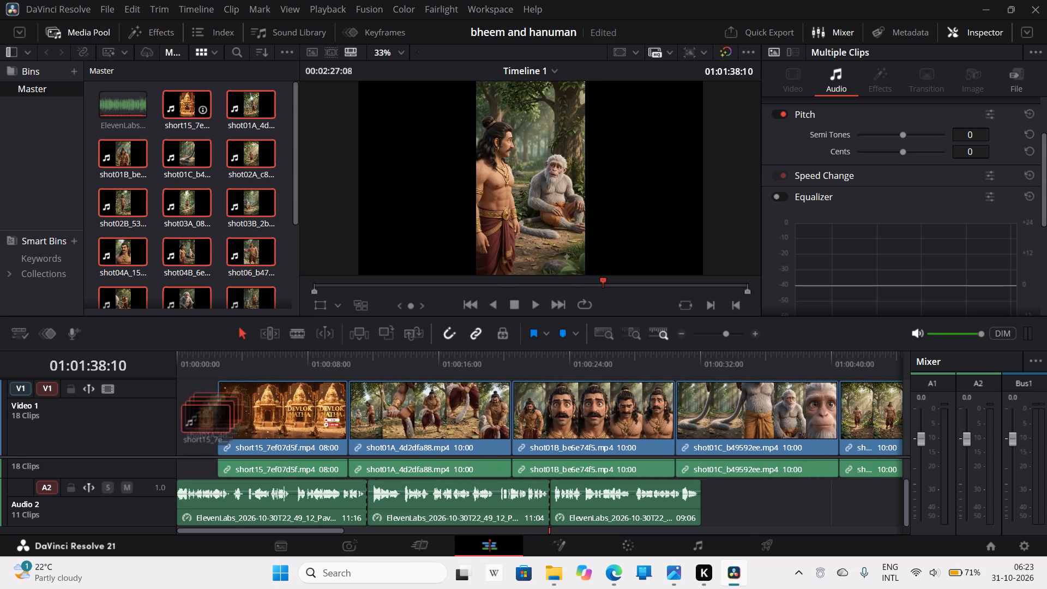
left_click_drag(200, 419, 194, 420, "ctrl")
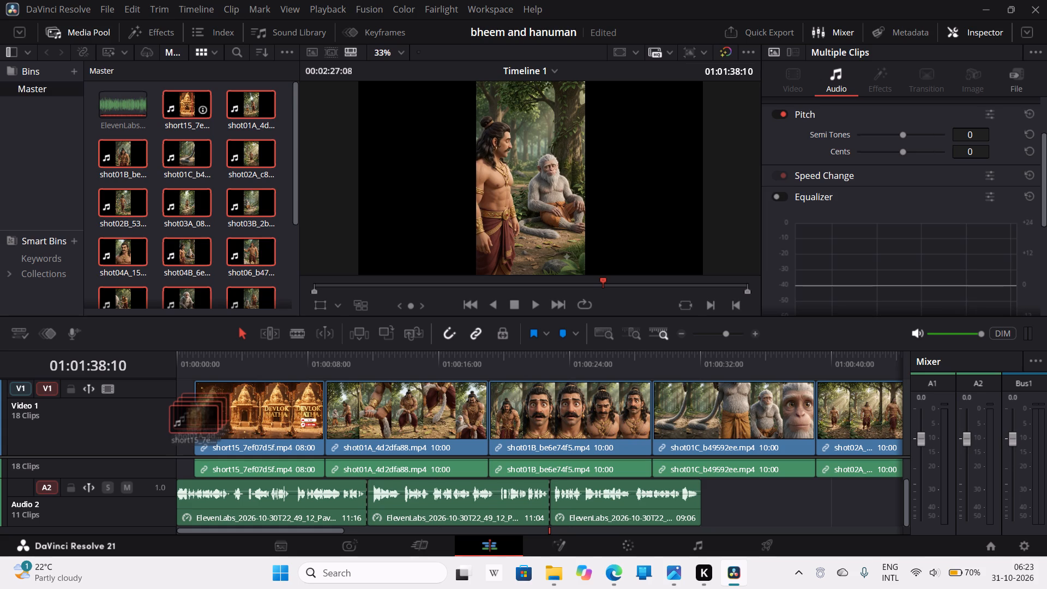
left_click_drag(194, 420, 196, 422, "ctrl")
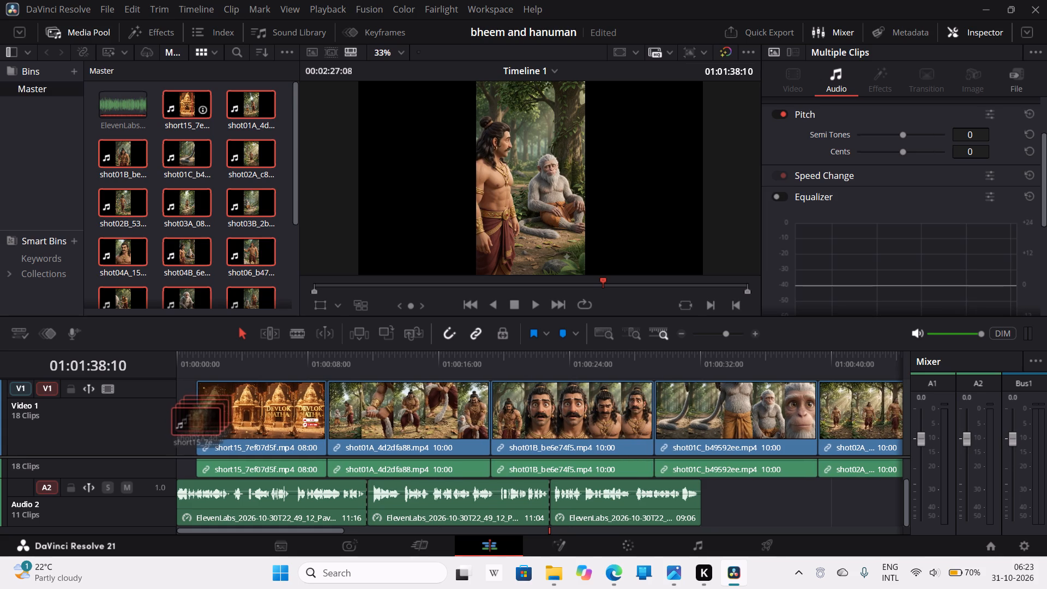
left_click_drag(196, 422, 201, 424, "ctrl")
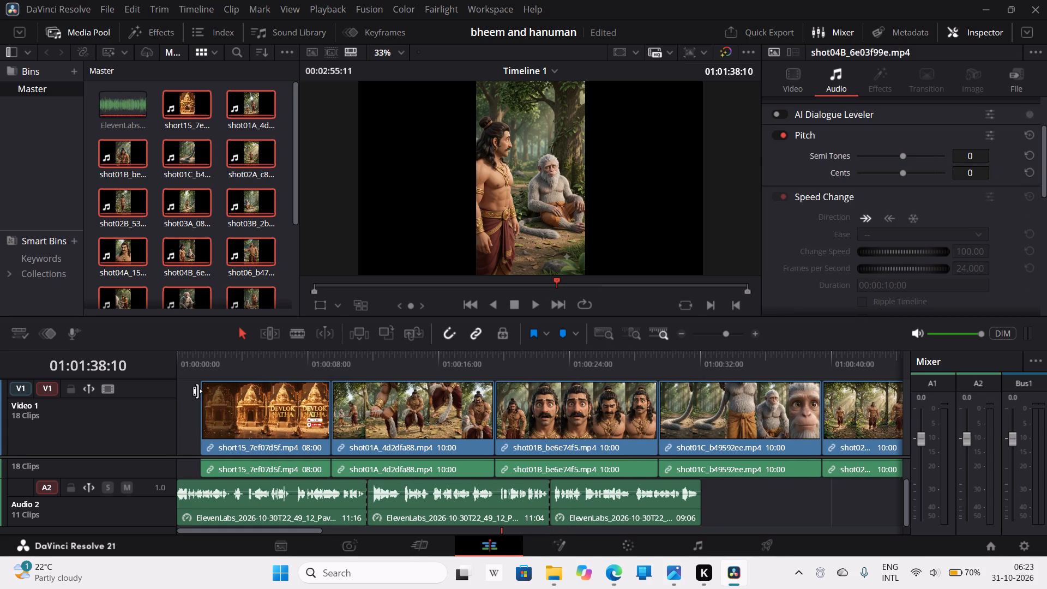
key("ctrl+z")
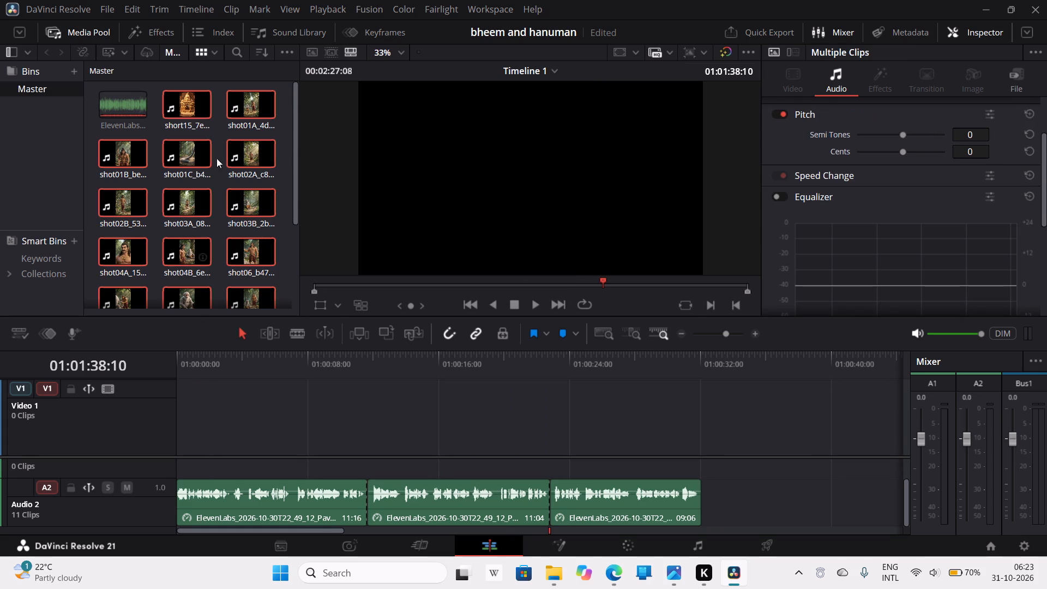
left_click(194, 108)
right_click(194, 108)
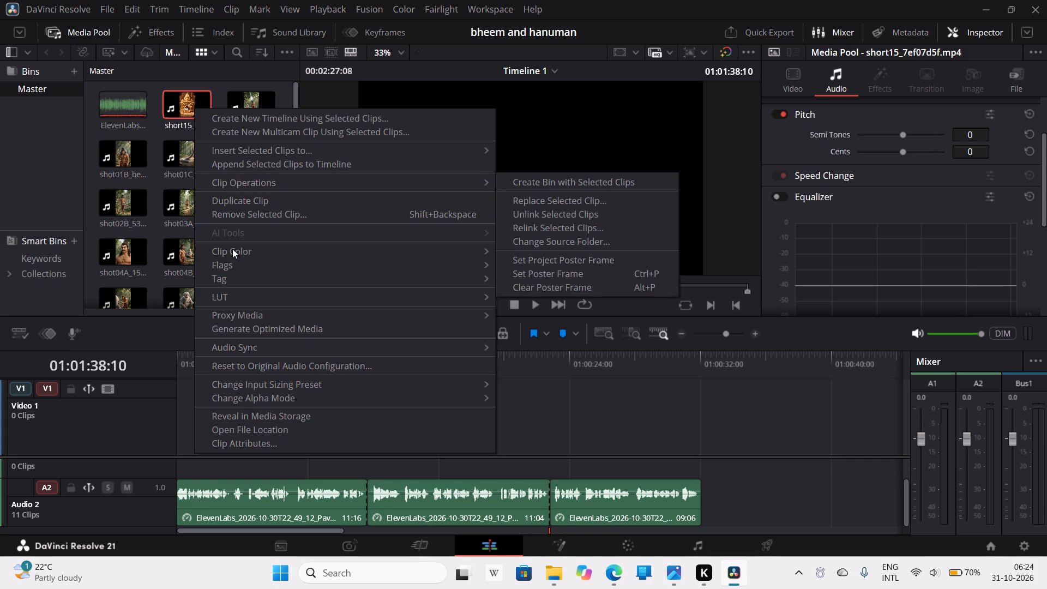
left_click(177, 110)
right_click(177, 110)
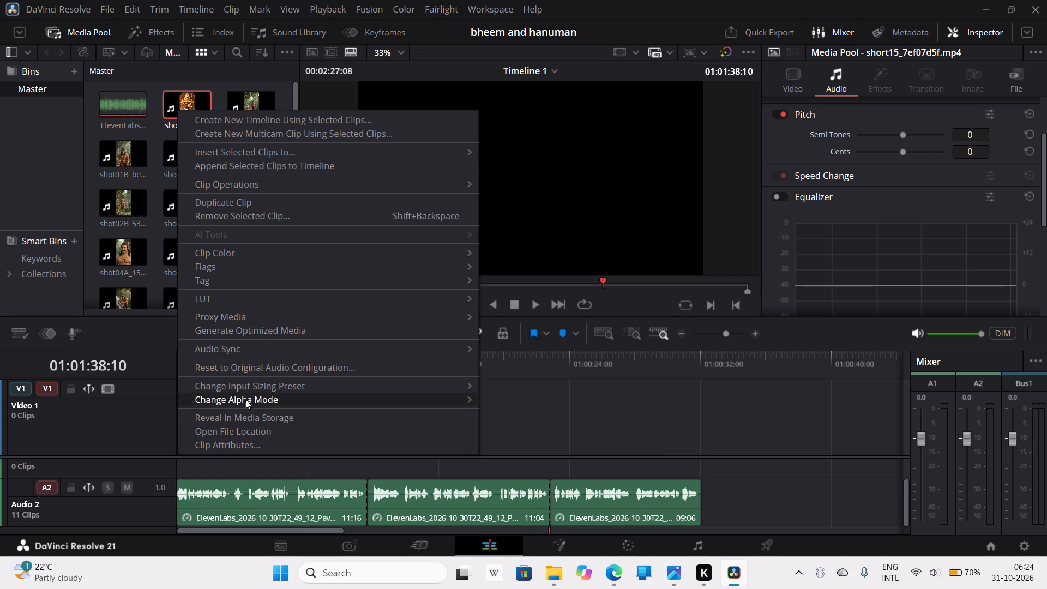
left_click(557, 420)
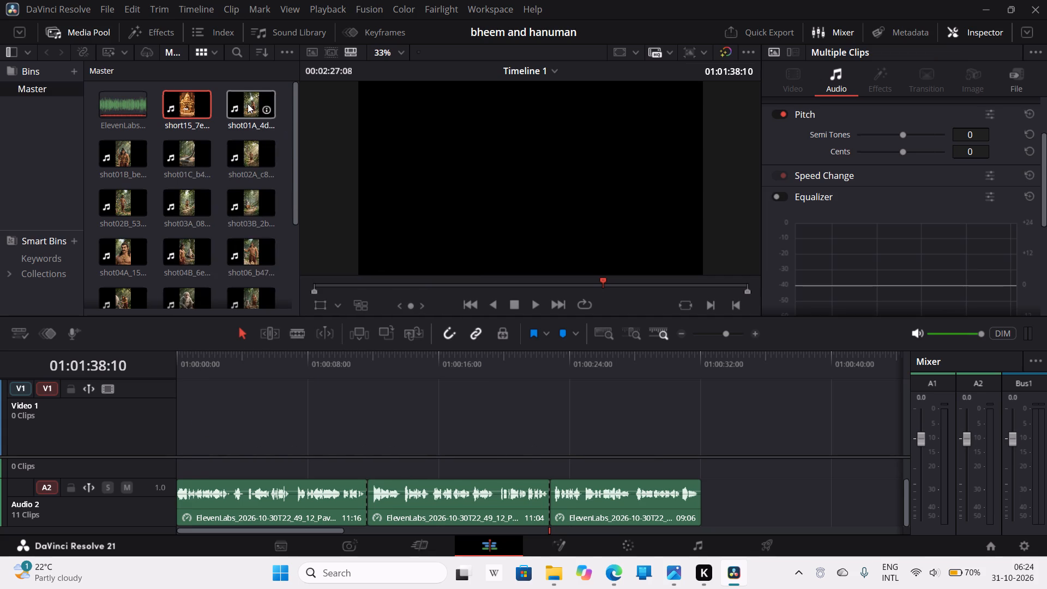
Place all the imported shot clips except short15 together on Video 1, starting with shot01A at the very beginning of the timeline.
key("ctrl+a")
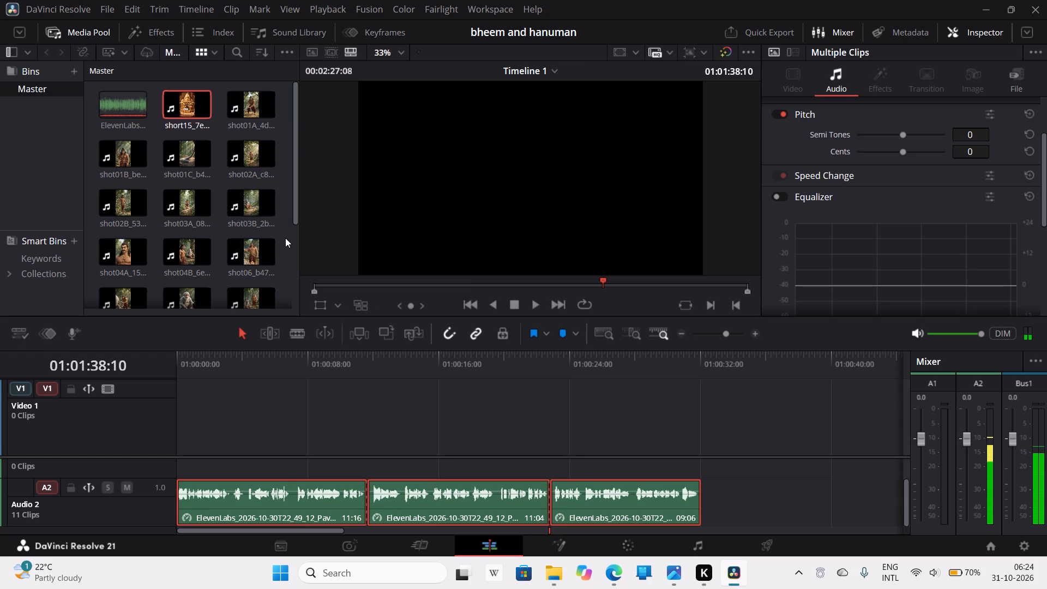
left_click(285, 238)
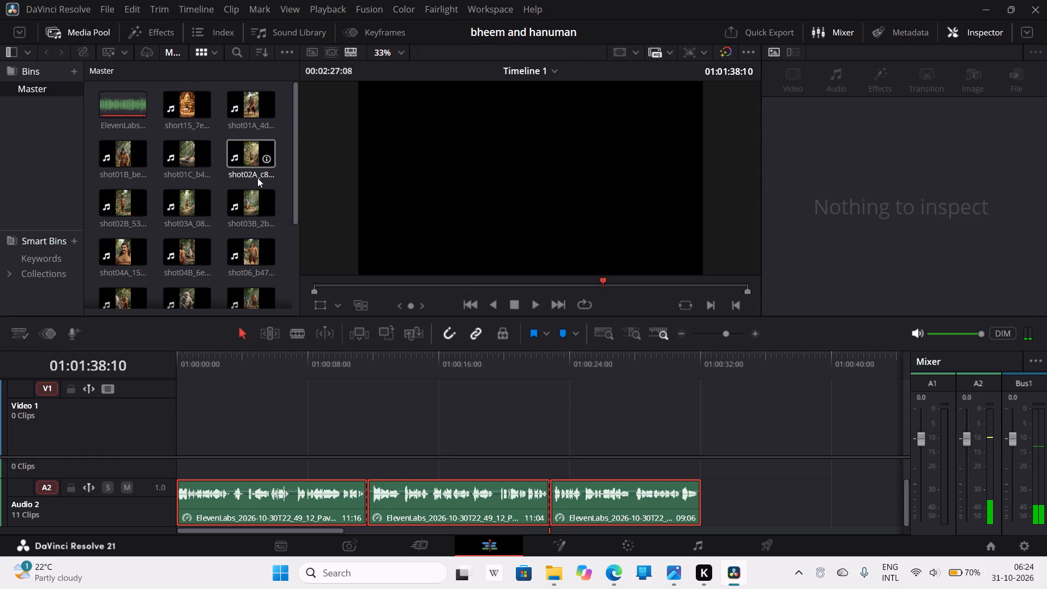
key("ctrl+a")
left_click(105, 115, "ctrl")
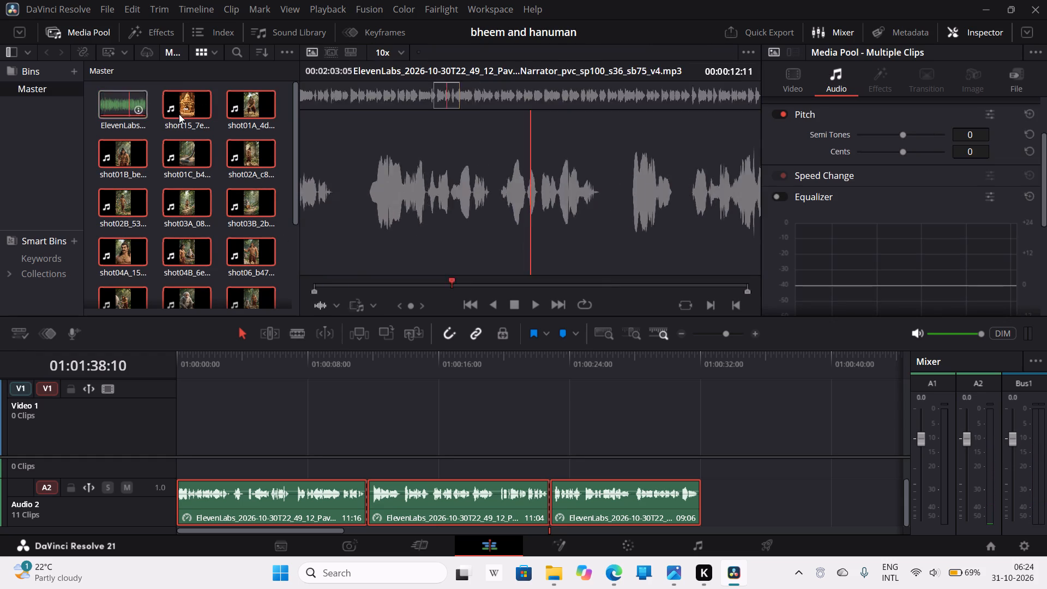
left_click(180, 110, "ctrl")
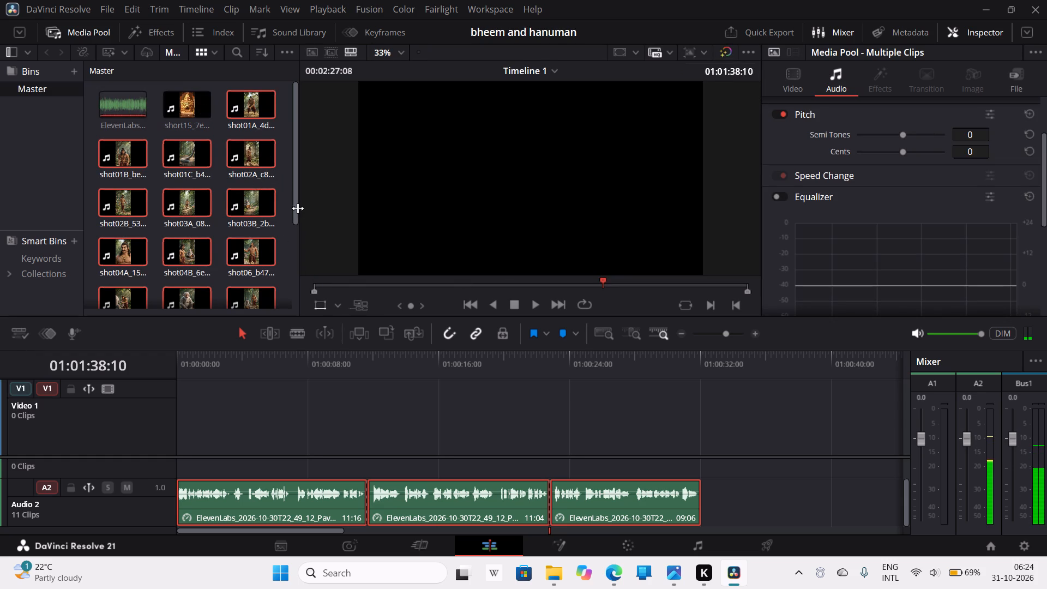
left_click_drag(293, 214, 291, 318)
left_click(172, 267, "ctrl")
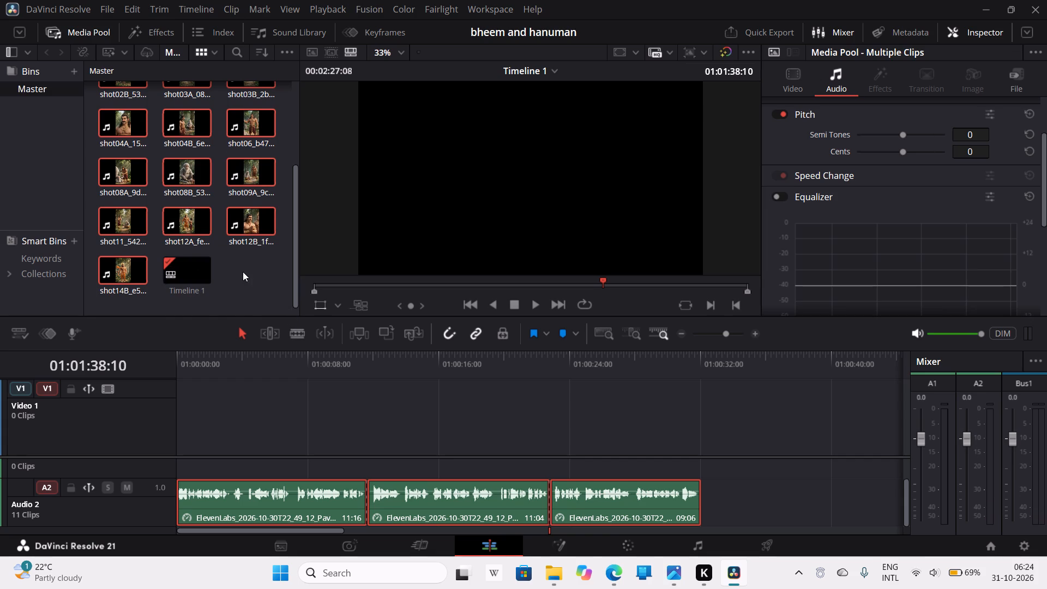
left_click_drag(296, 289, 300, 304)
left_click_drag(295, 300, 291, 175)
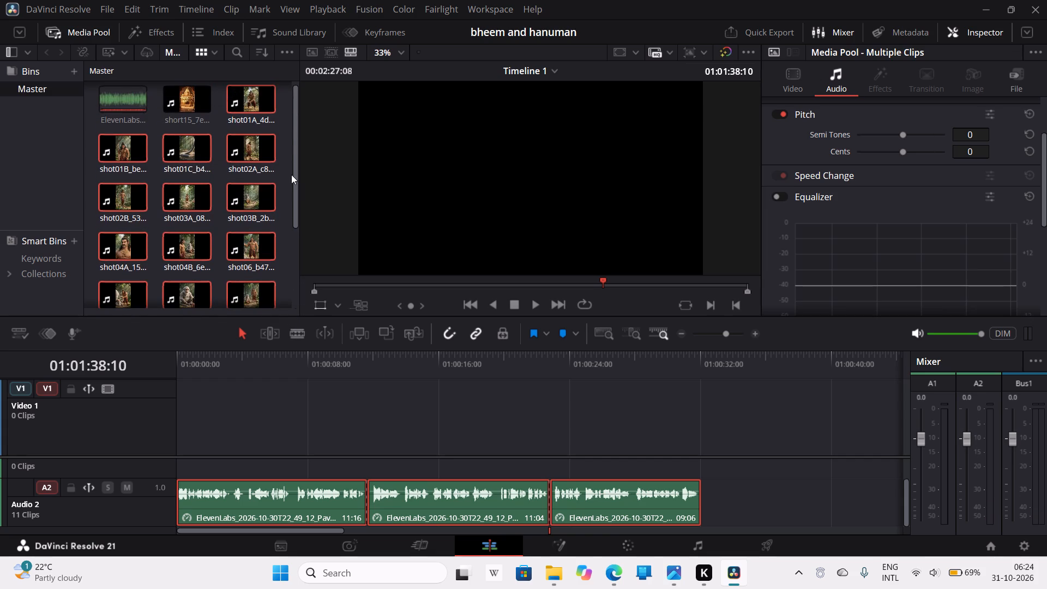
left_click_drag(291, 175, 308, 192)
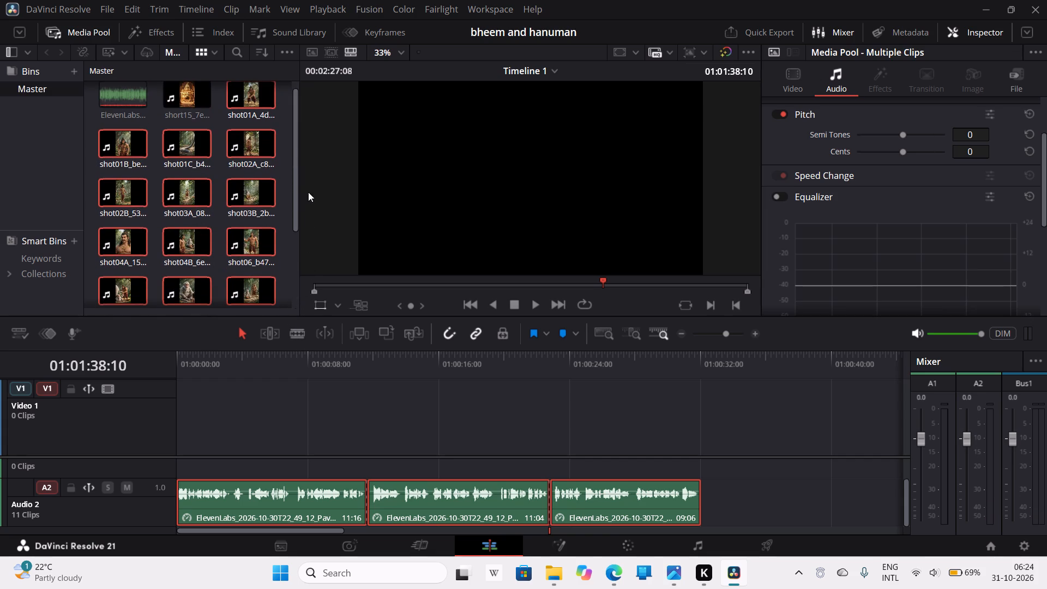
left_click_drag(308, 192, 317, 327)
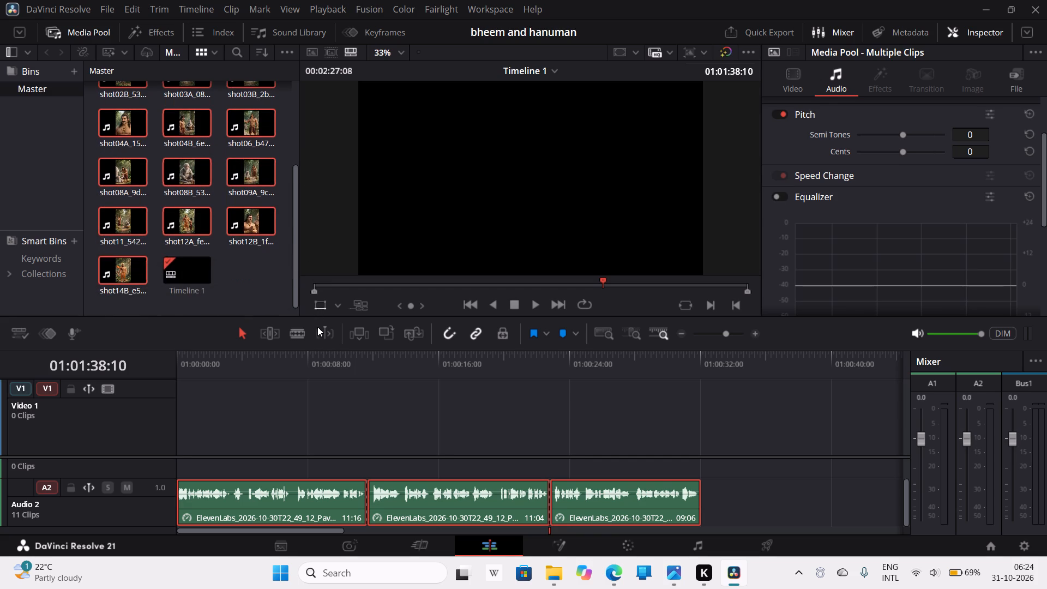
left_click_drag(317, 327, 308, 104)
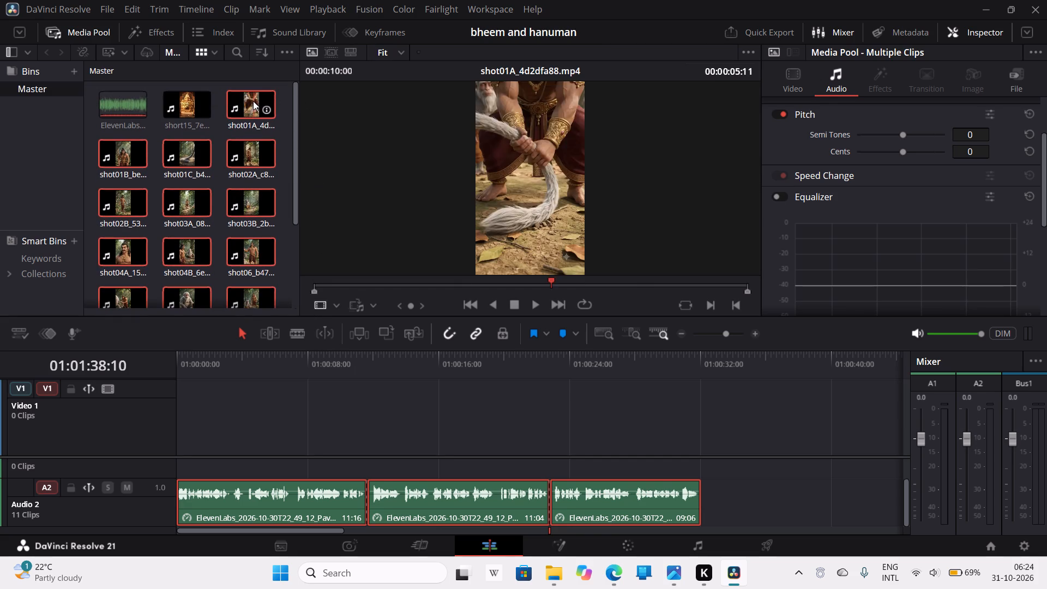
left_click_drag(247, 112, 310, 344, "ctrl")
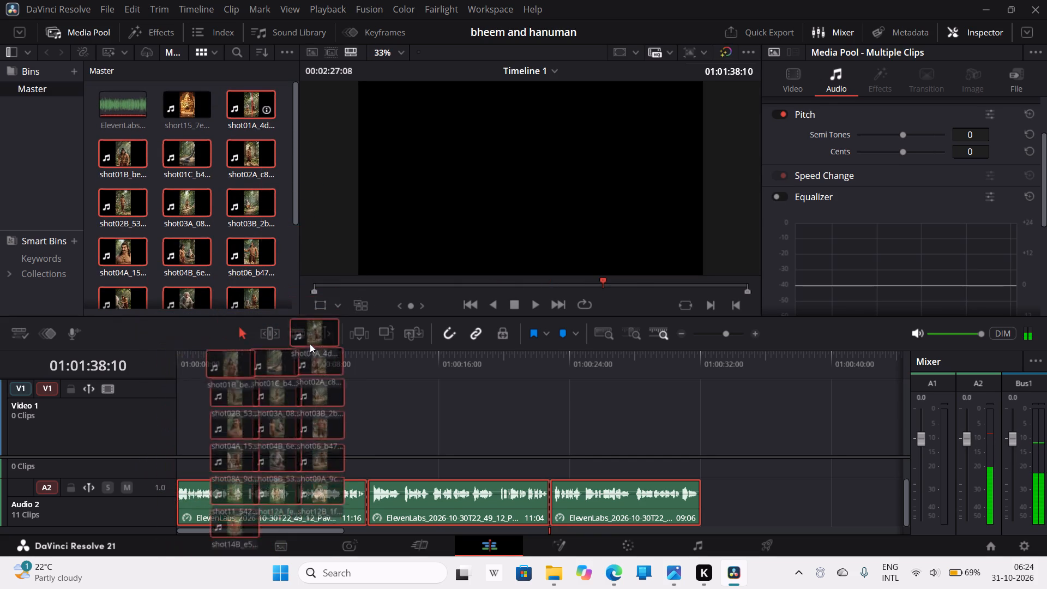
left_click_drag(310, 344, 232, 413, "ctrl")
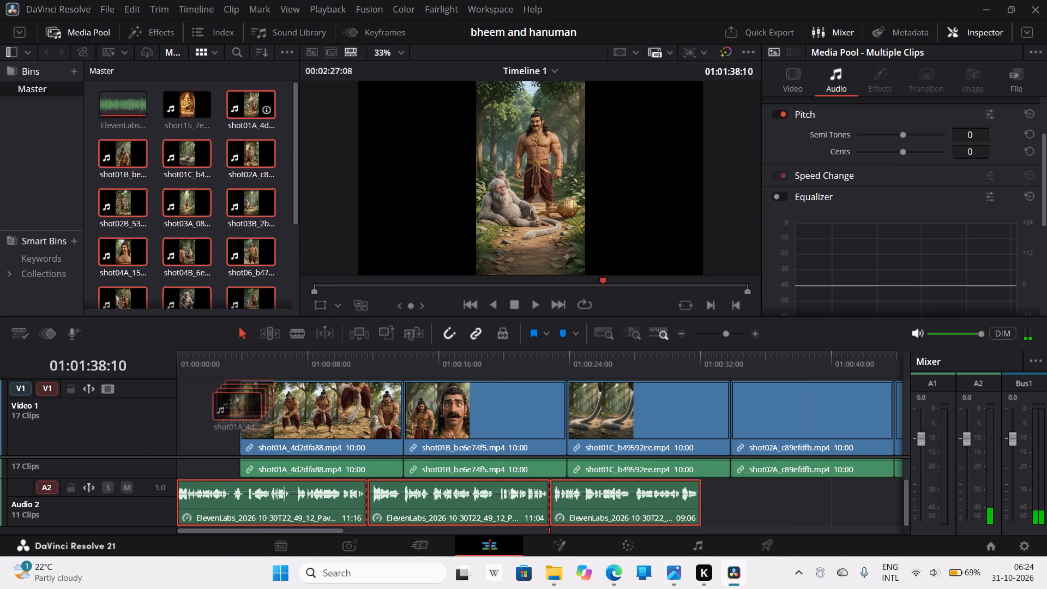
left_click_drag(232, 413, 167, 411, "ctrl")
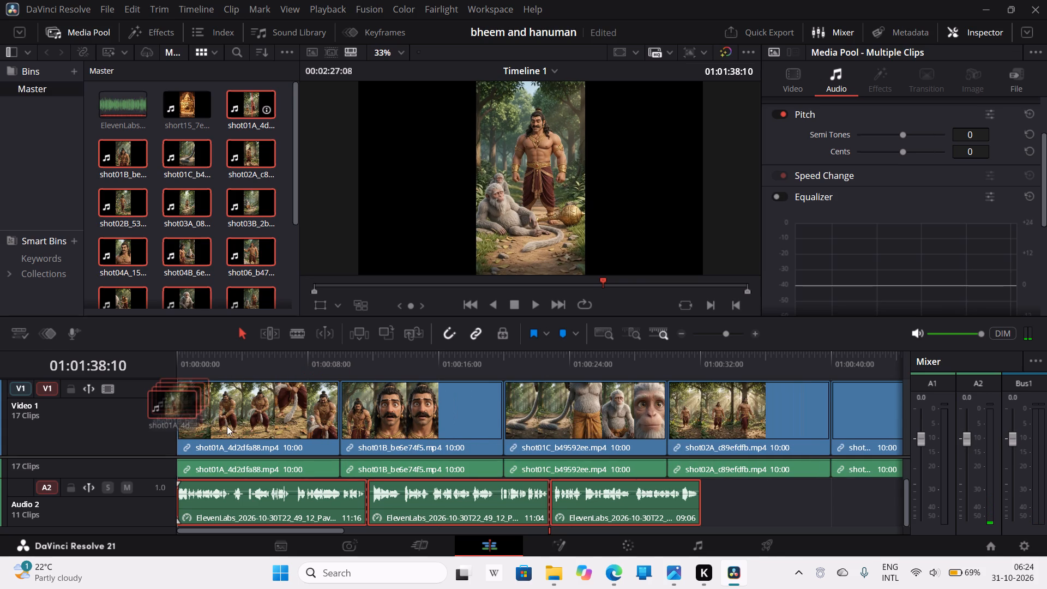
Show the video properties of the shot01A clip on Video 1.
left_click(279, 423)
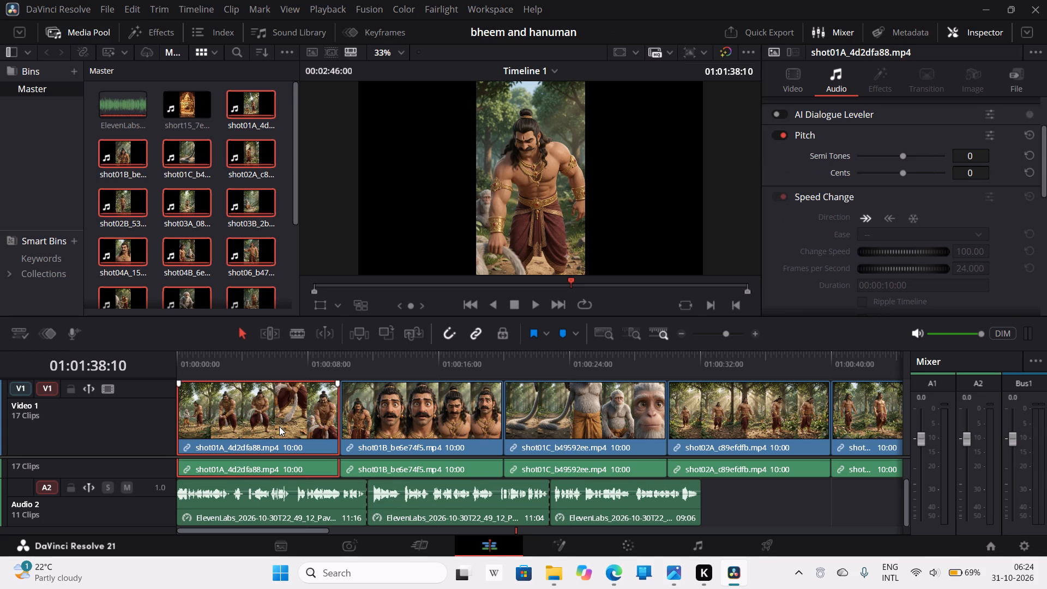
left_click(279, 427)
left_click(286, 284)
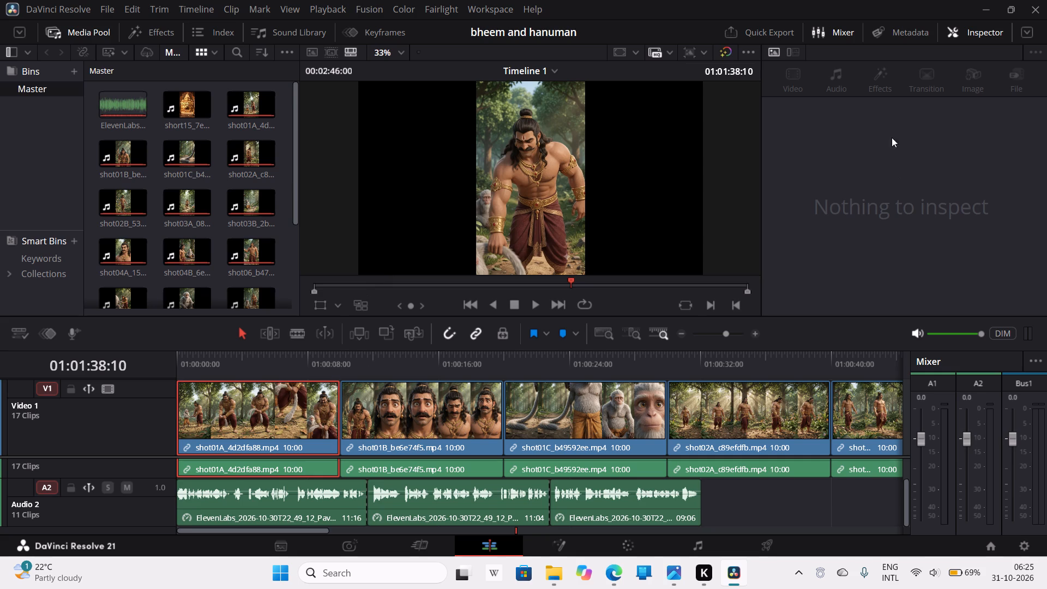
left_click(278, 402)
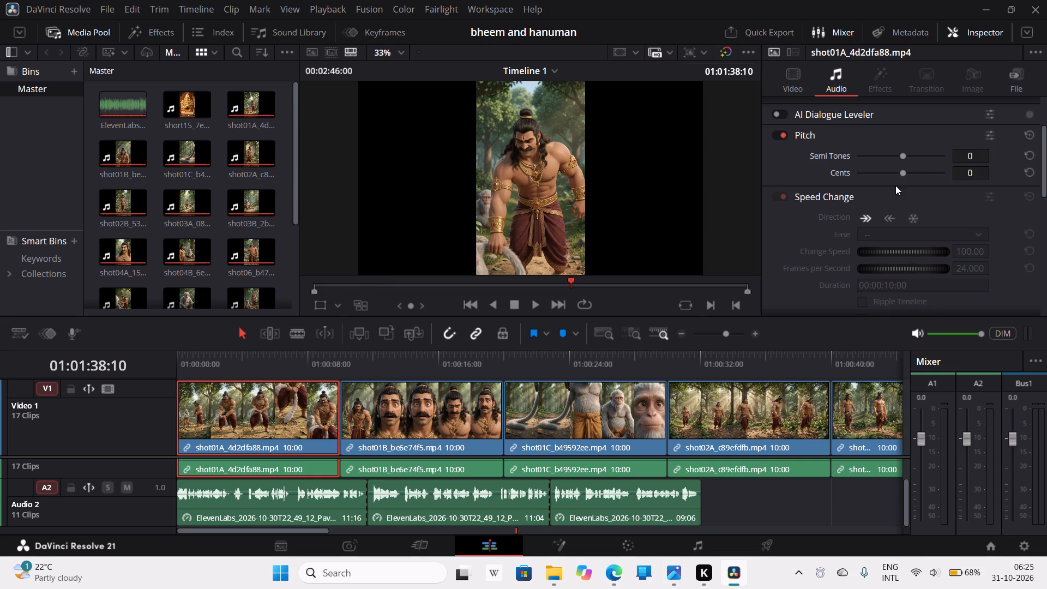
left_click(799, 85)
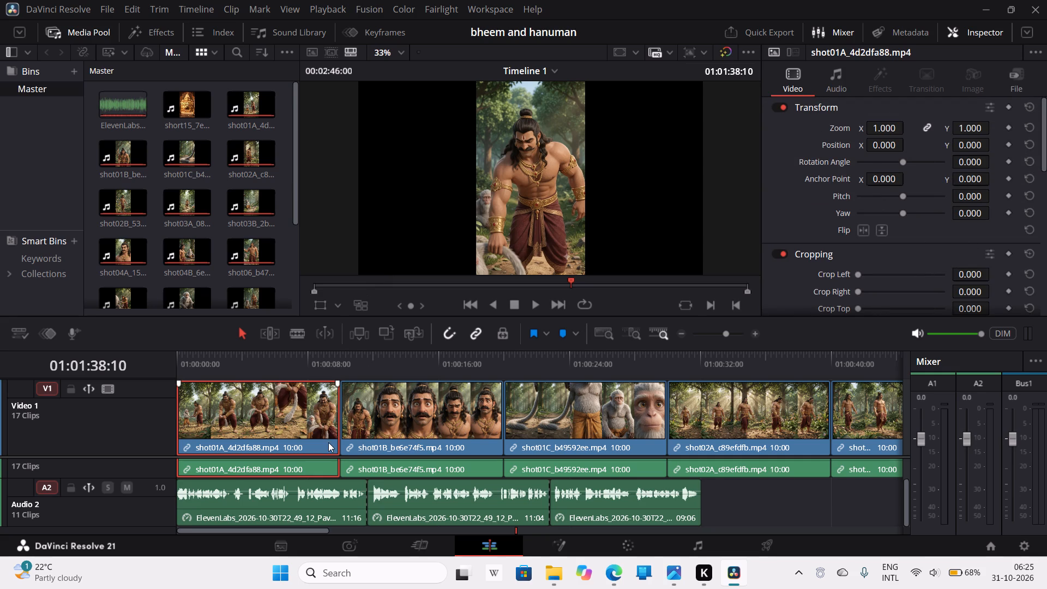
Trim the end of the shot01A clip on Video 1 to a duration of 04:15.
left_click_drag(337, 426, 252, 419)
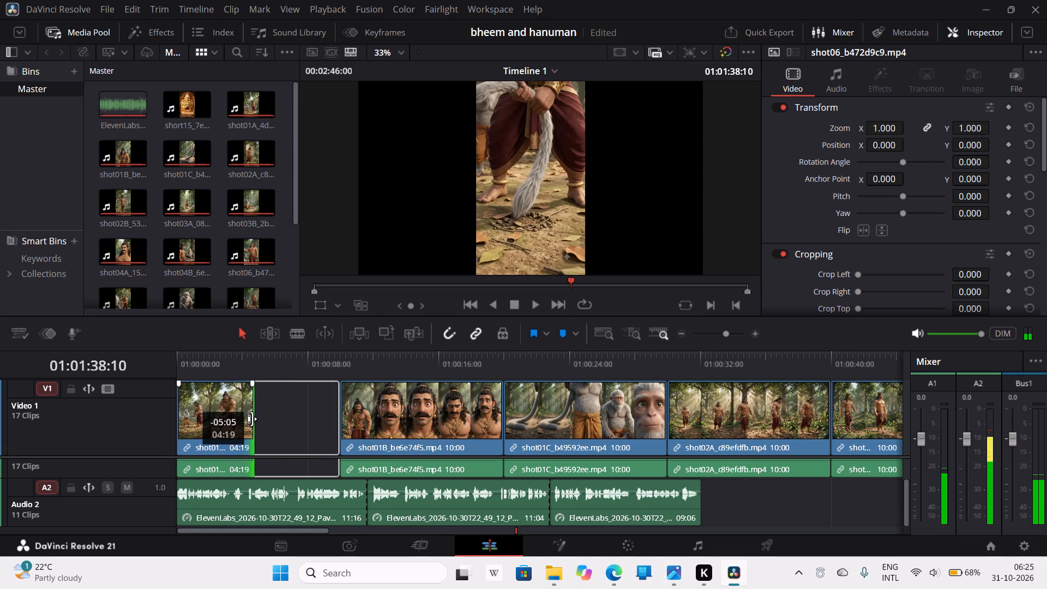
left_click(299, 428)
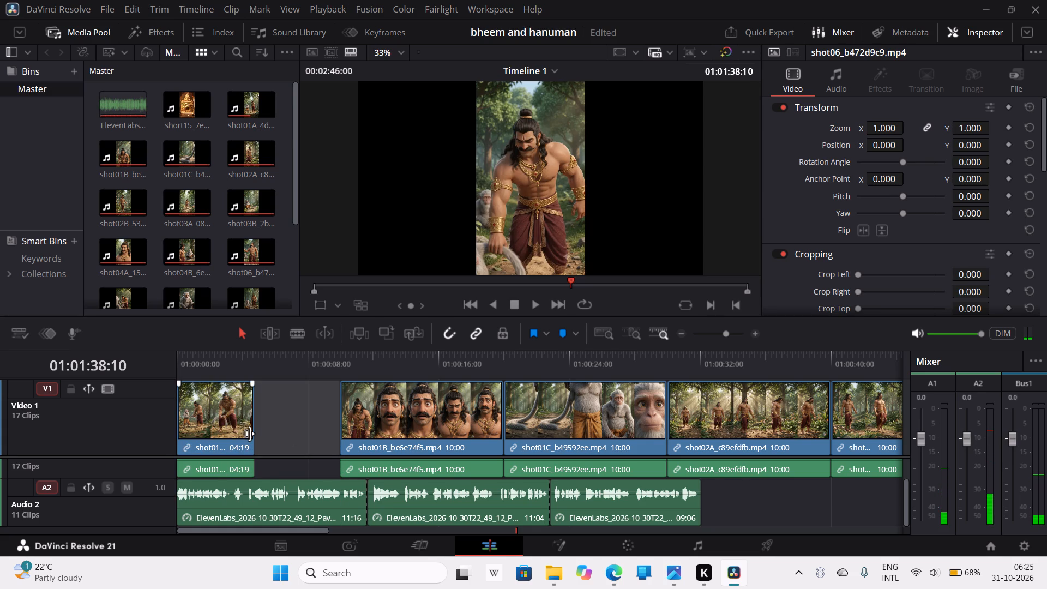
left_click(250, 434)
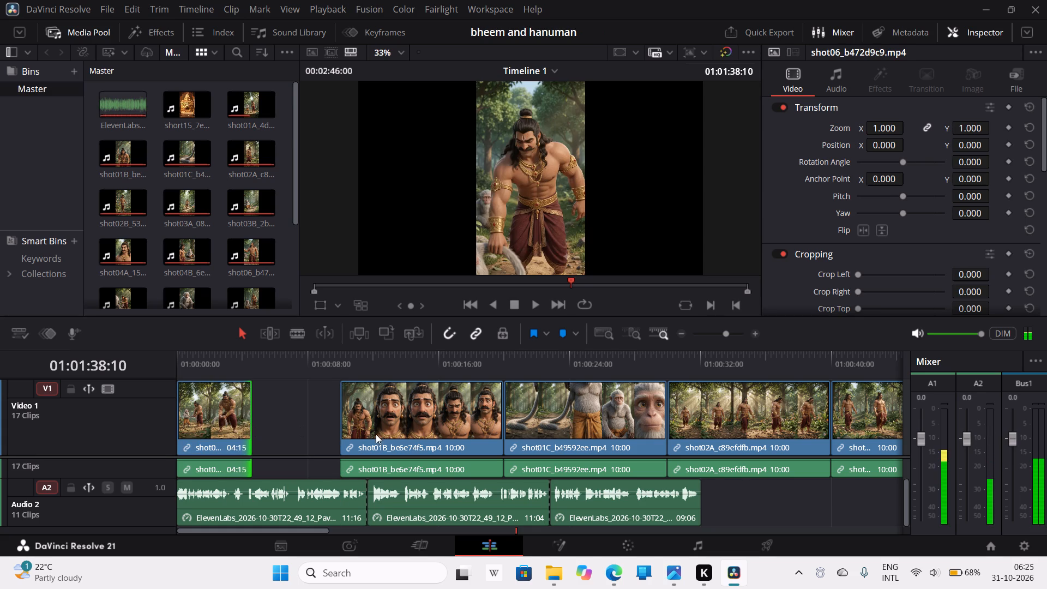
Move the shot01B clip earlier on Video 1, starting about 5.5 seconds into the timeline.
left_click_drag(402, 422, 317, 430)
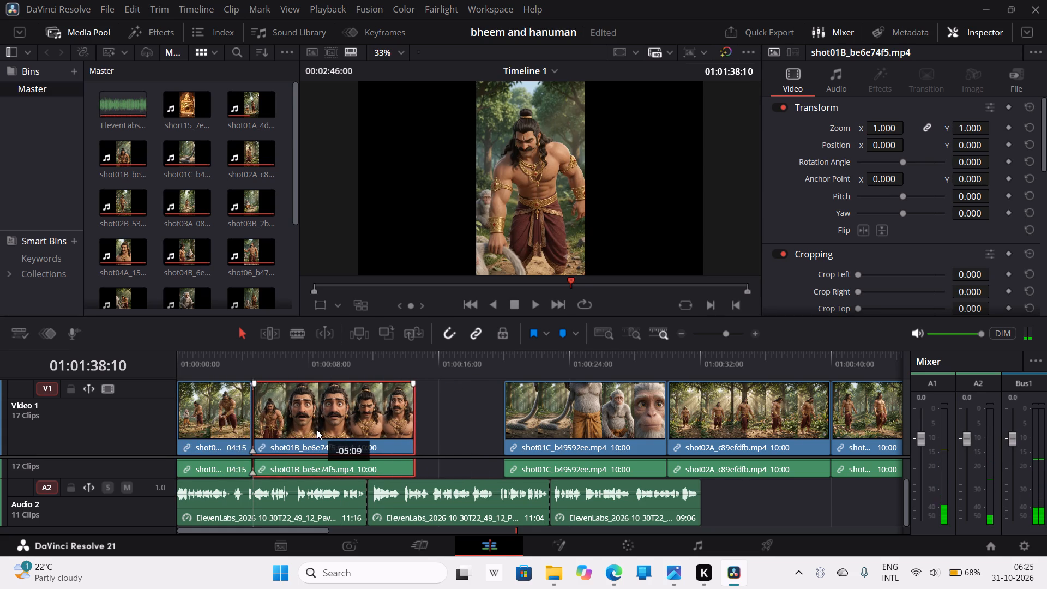
left_click_drag(317, 430, 329, 432)
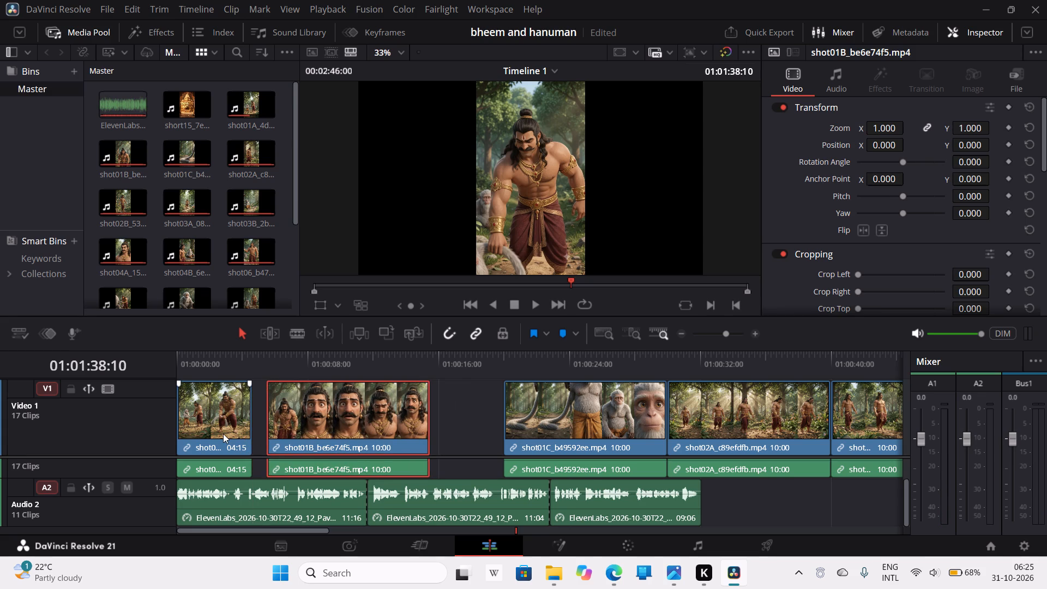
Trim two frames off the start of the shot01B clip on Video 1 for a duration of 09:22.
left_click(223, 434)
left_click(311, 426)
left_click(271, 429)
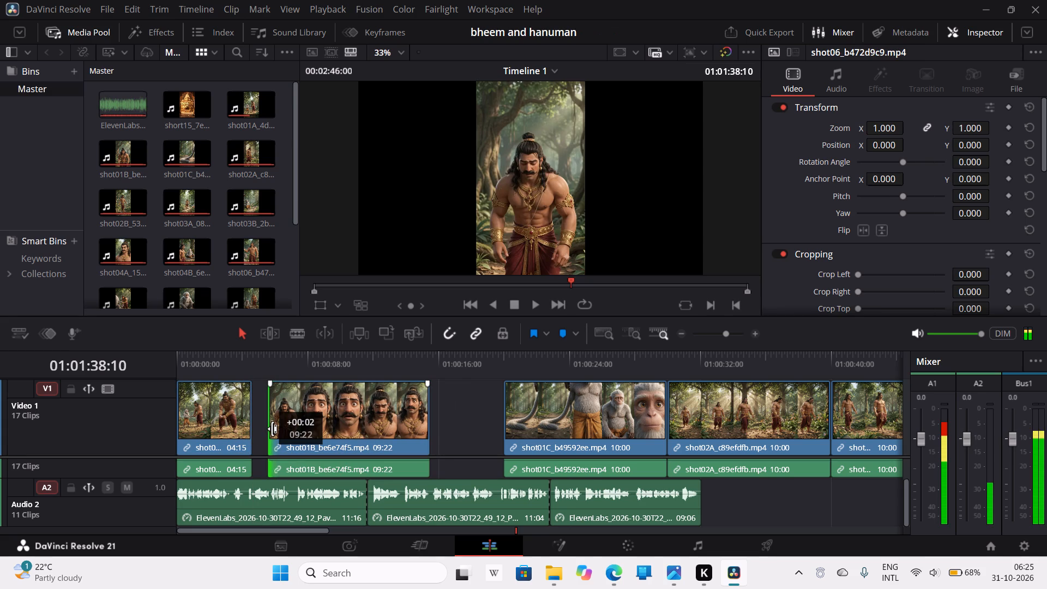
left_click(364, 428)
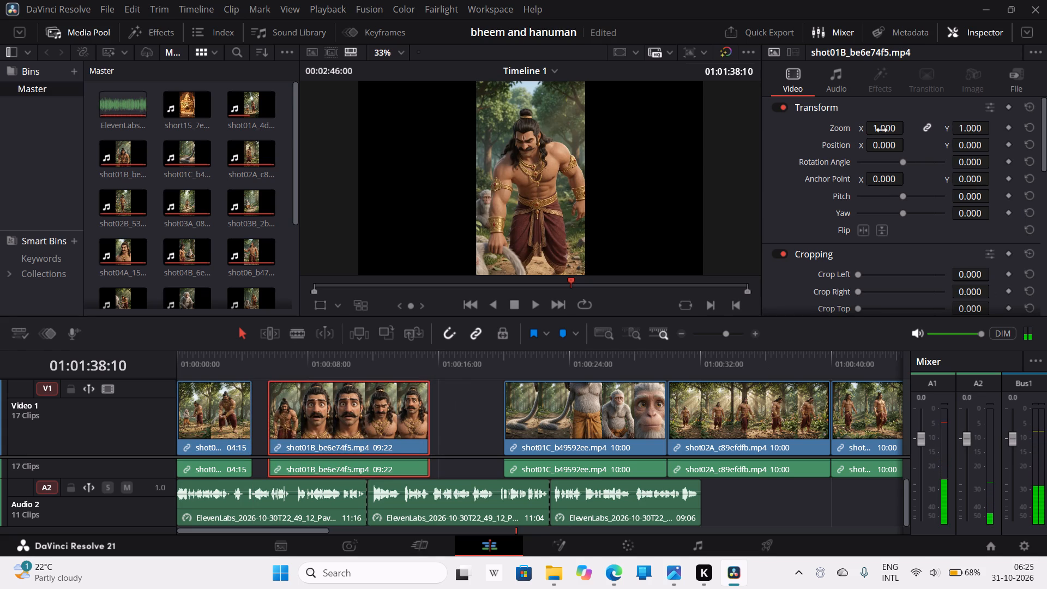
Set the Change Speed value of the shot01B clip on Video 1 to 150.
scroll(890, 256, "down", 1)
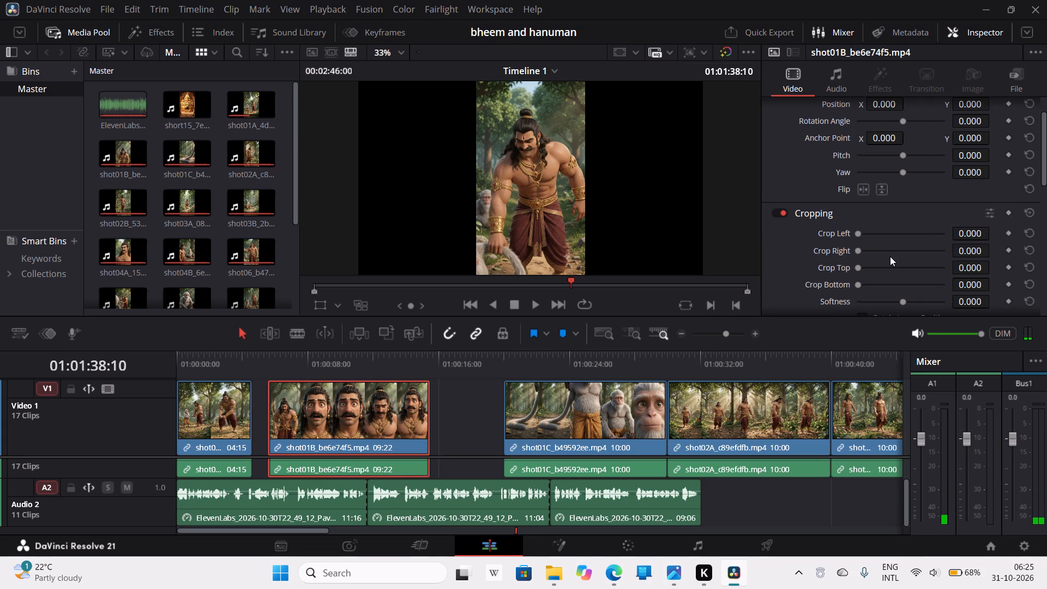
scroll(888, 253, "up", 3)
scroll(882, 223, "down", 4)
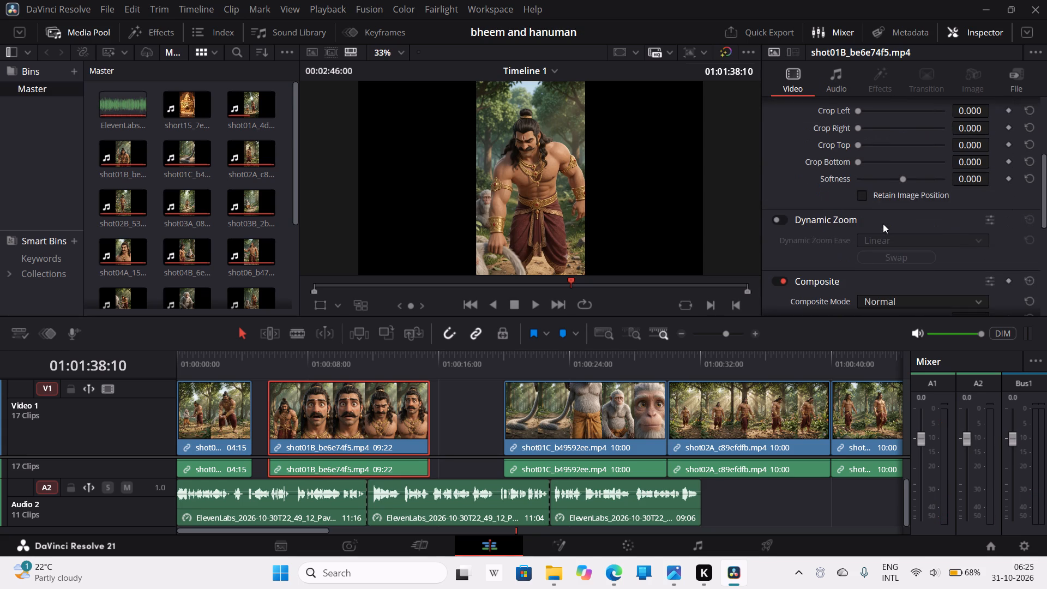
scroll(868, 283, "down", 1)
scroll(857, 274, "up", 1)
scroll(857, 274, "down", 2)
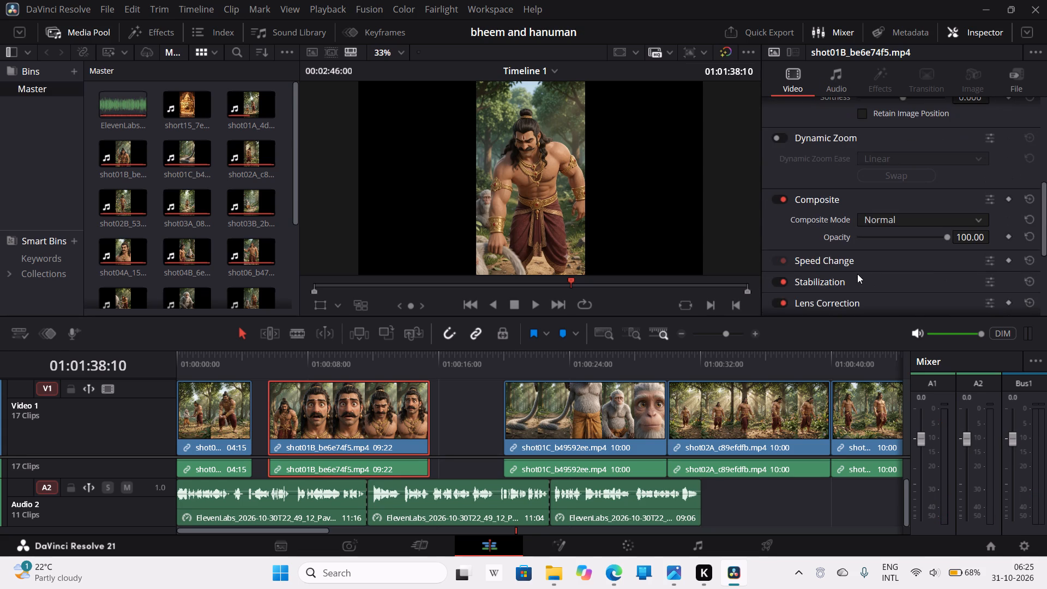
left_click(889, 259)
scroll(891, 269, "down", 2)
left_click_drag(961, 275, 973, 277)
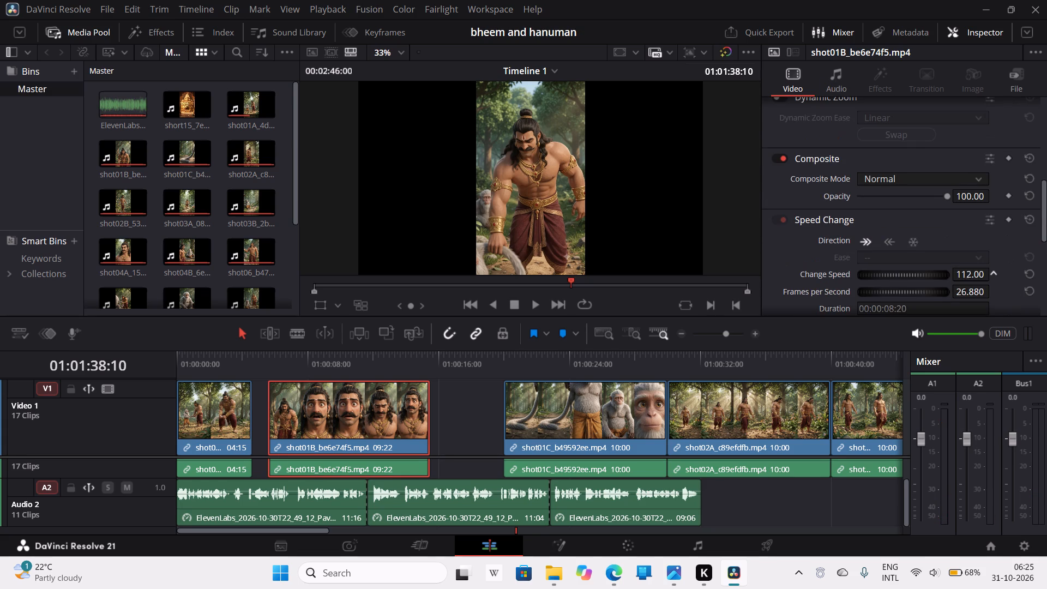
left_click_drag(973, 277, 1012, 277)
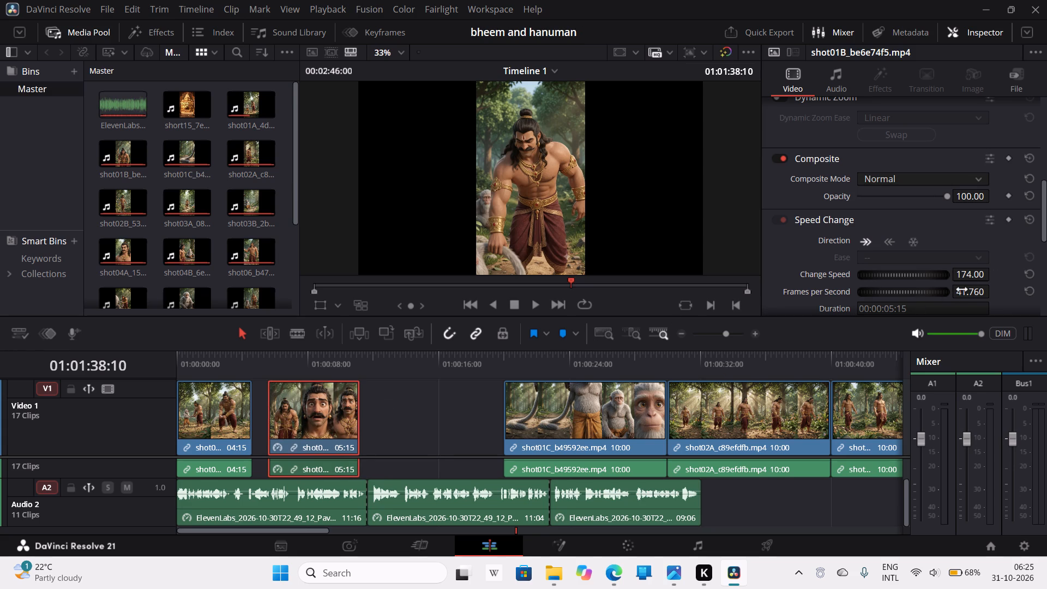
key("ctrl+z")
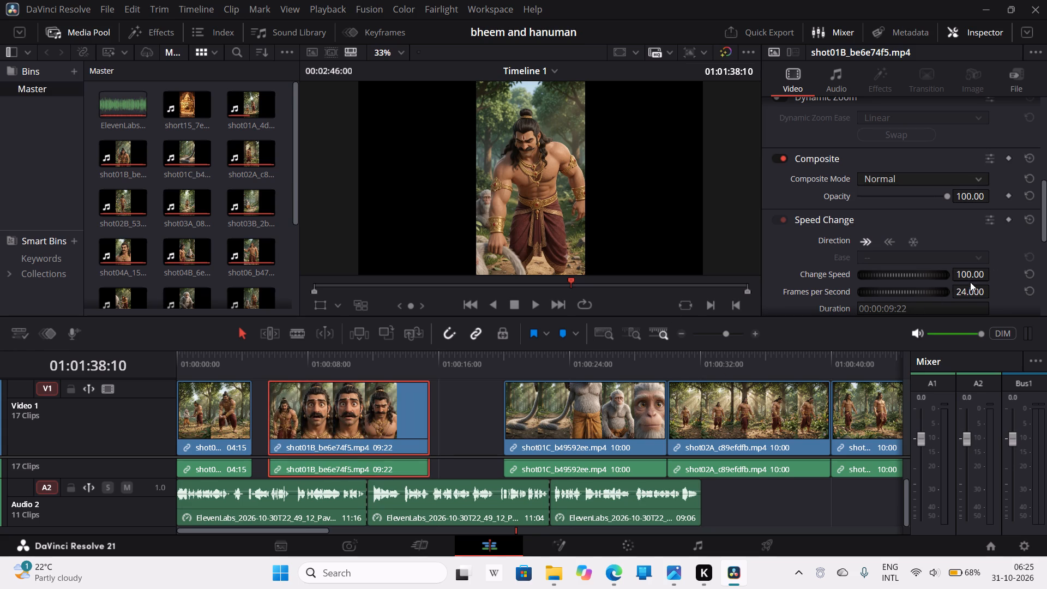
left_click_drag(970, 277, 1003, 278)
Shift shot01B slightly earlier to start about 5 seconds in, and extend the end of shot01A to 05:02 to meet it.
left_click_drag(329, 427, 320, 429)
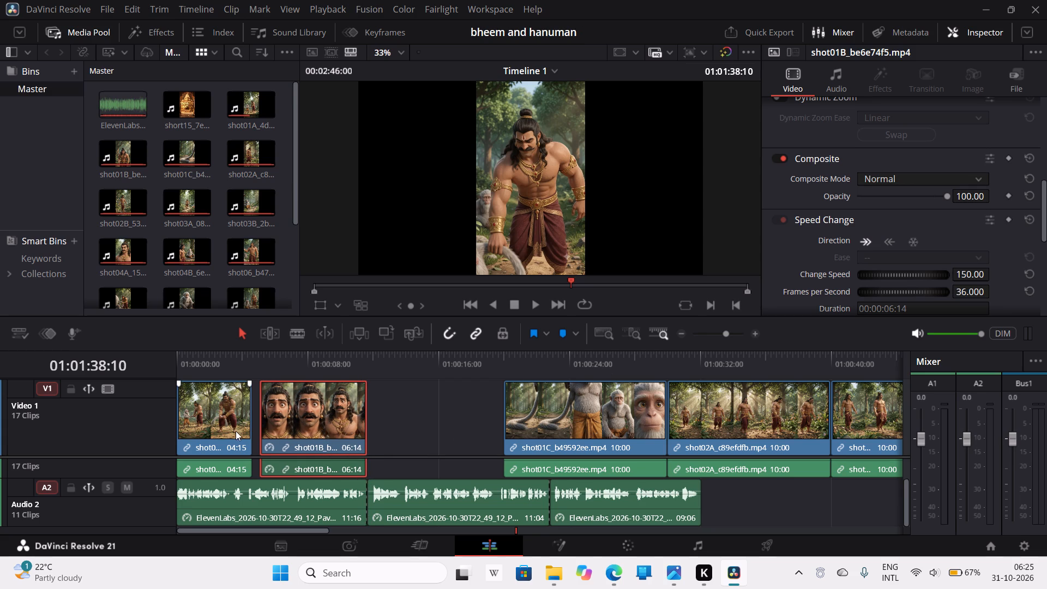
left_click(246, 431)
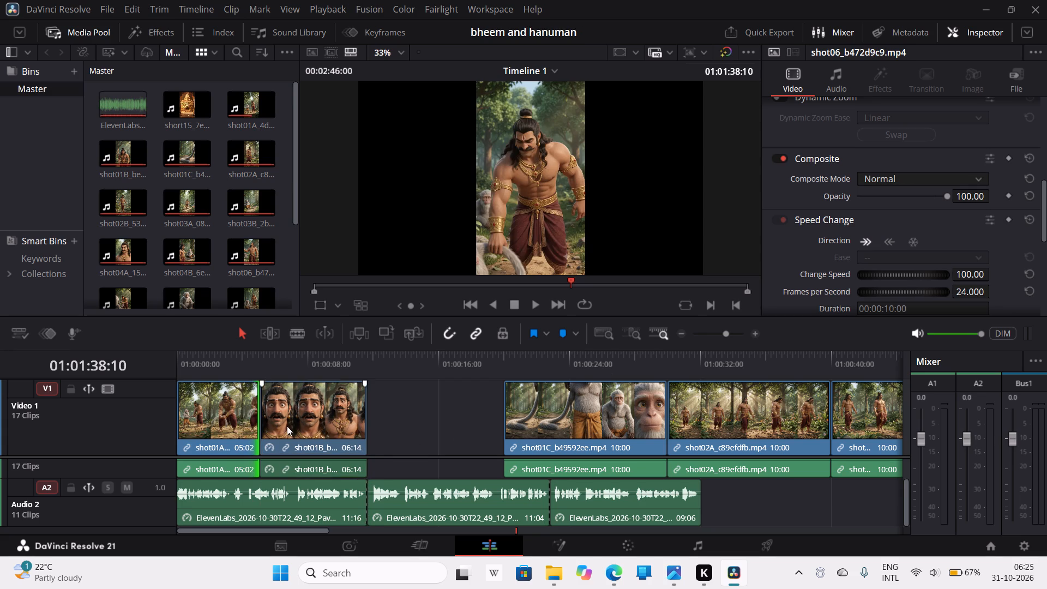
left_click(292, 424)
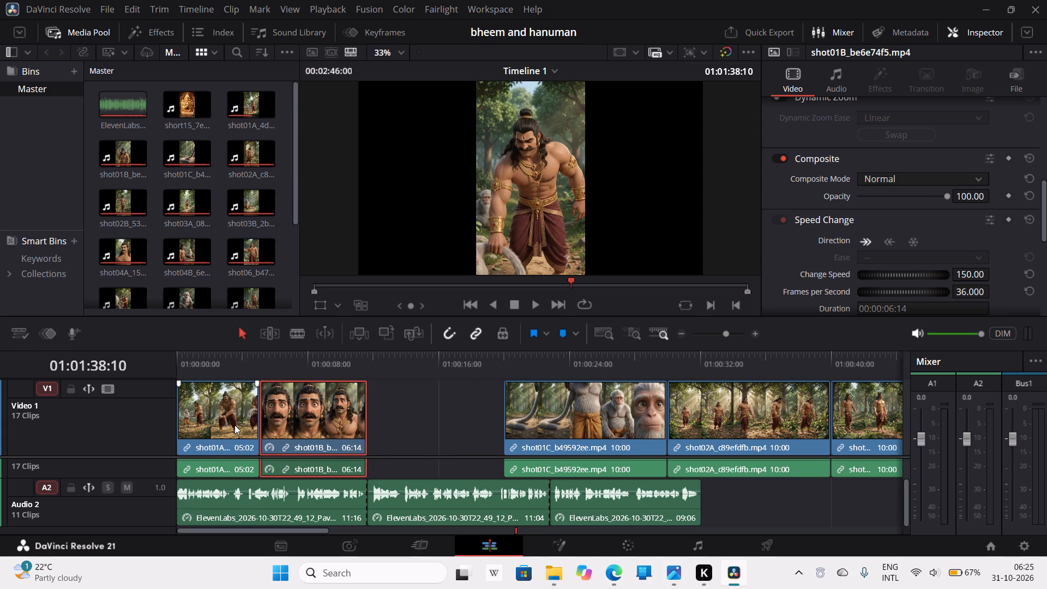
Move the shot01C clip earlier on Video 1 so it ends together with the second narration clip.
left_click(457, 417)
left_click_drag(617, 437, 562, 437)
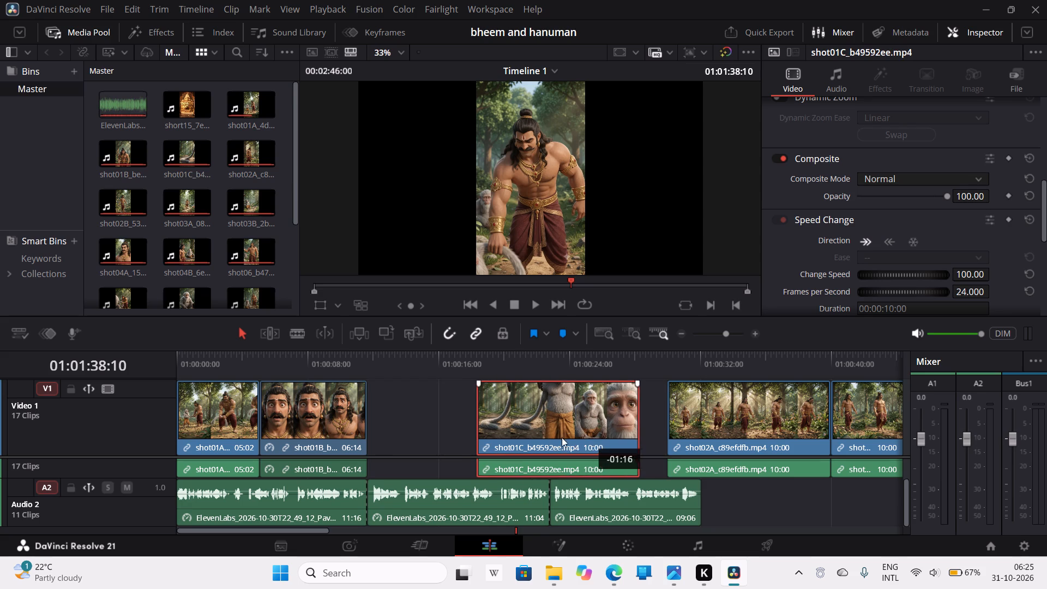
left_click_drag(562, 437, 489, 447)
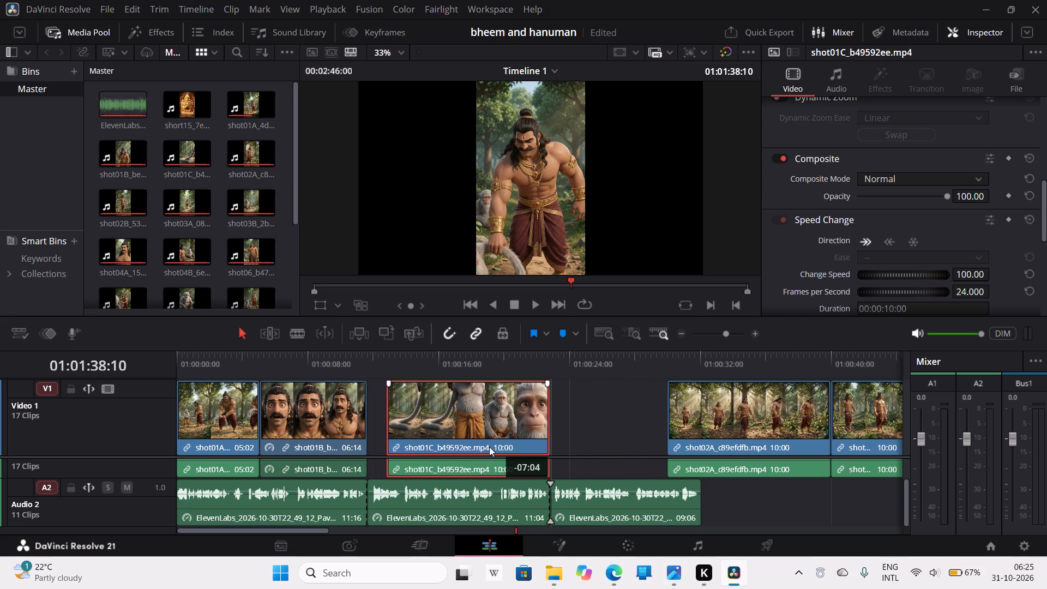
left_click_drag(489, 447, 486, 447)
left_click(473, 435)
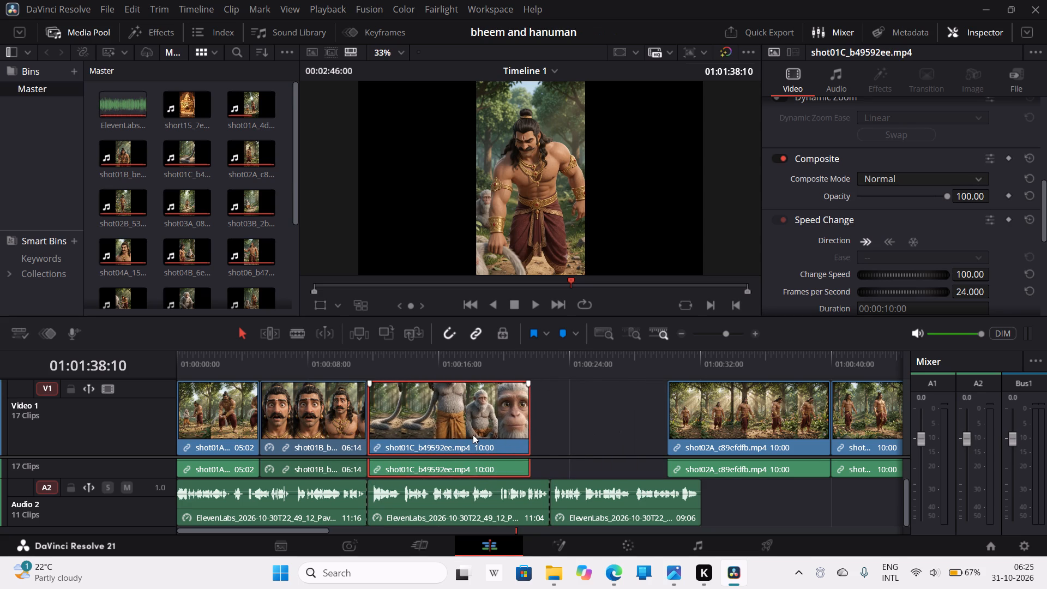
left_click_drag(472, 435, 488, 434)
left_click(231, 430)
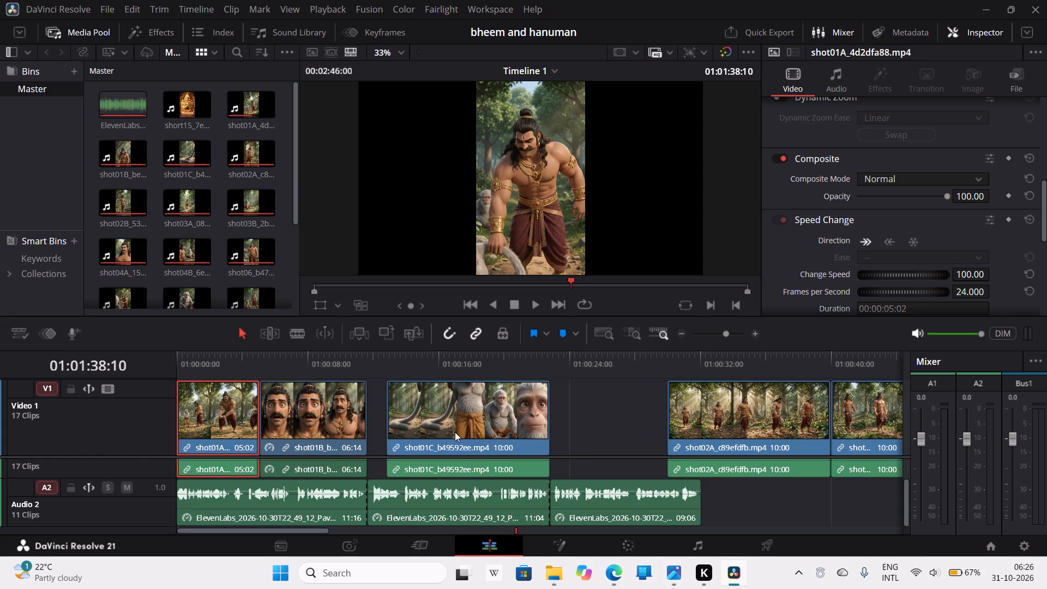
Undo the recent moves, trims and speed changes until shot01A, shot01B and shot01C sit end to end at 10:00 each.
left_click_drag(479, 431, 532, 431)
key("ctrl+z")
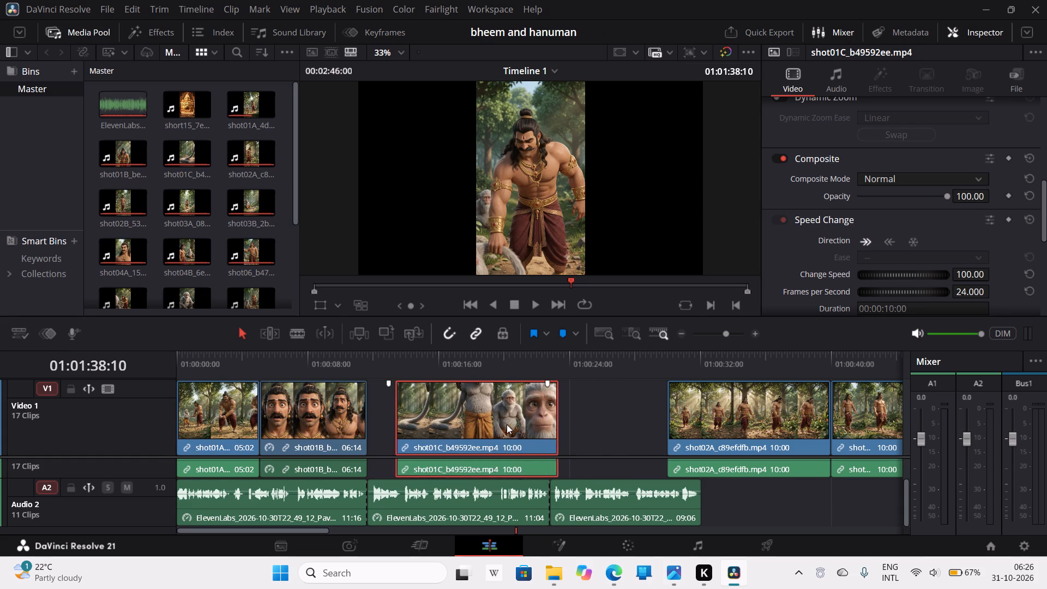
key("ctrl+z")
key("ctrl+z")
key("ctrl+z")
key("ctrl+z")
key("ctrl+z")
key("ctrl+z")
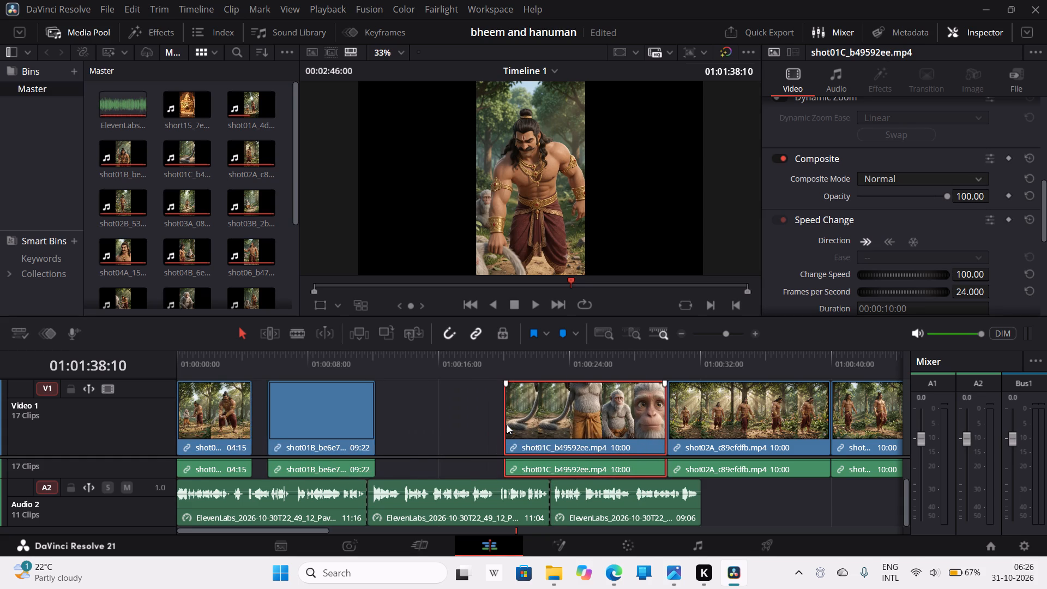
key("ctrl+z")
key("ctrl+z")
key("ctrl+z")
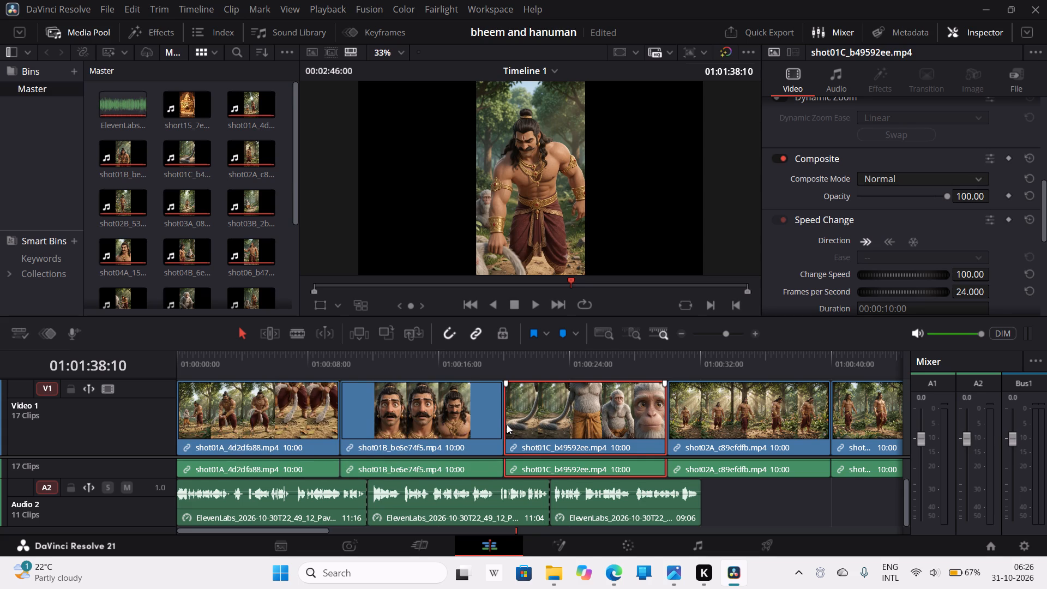
Speed up the shot01A clip on Video 1 to a Change Speed value of 214, for a duration of 04:16.
left_click(302, 431)
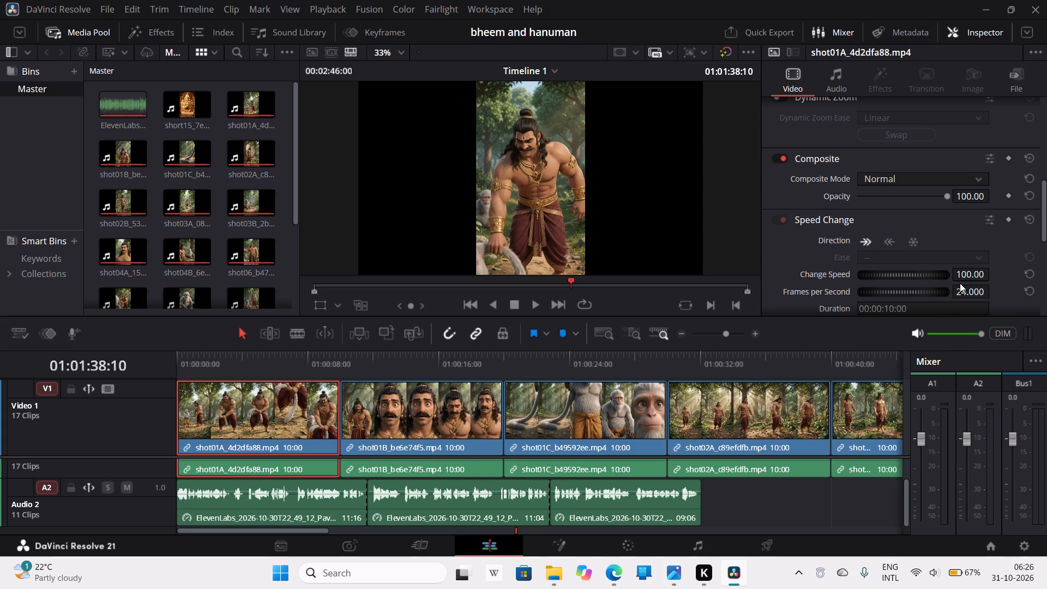
left_click_drag(968, 277, 1014, 277)
left_click_drag(1014, 277, 1015, 277)
left_click_drag(968, 277, 978, 277)
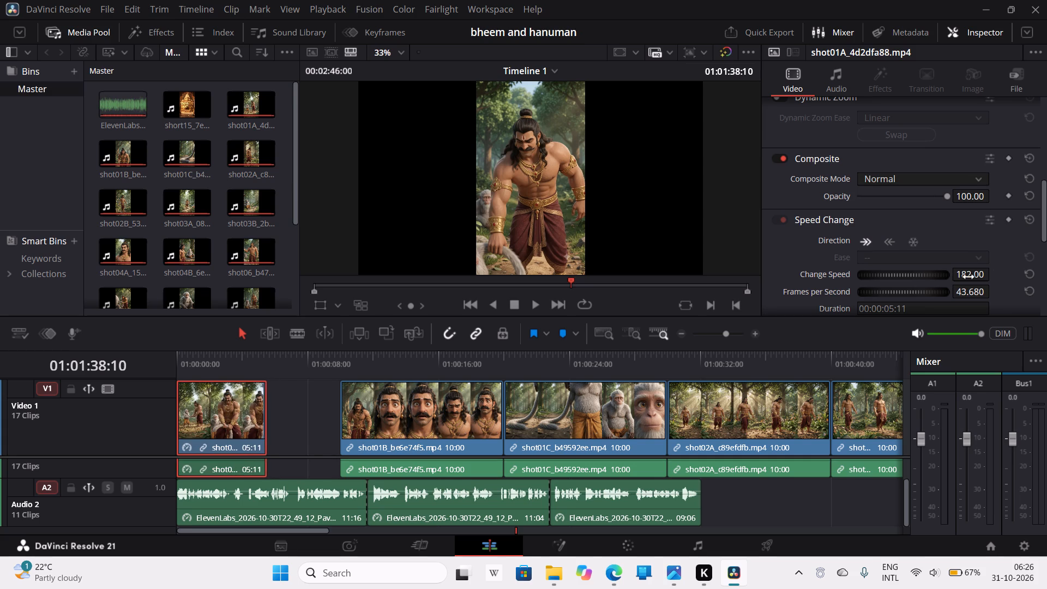
left_click_drag(968, 277, 990, 273)
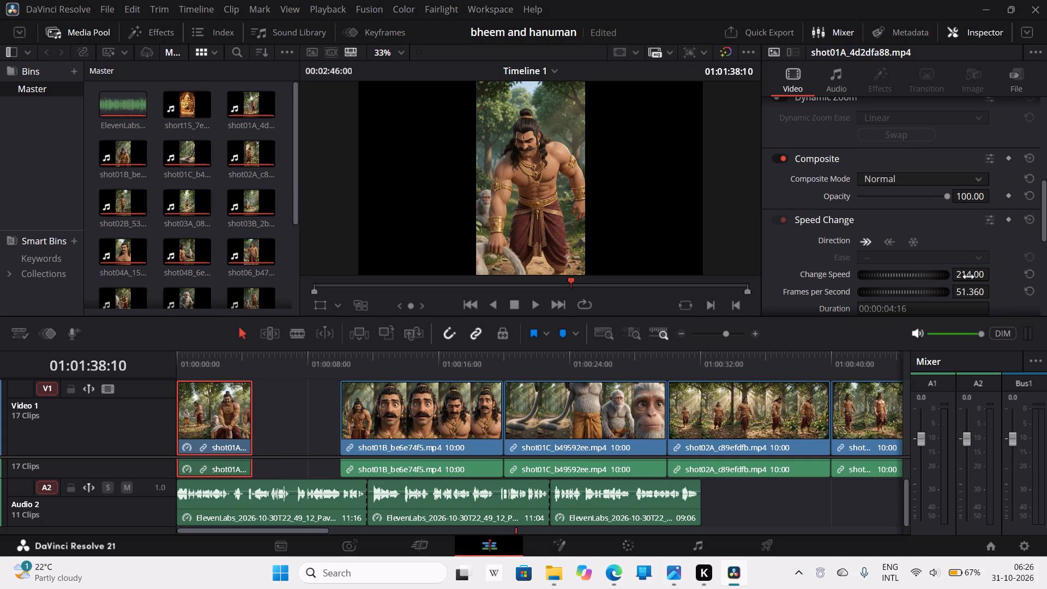
Move the shot01B clip earlier on Video 1 so it starts right after the shortened shot01A clip.
left_click_drag(418, 422, 355, 422)
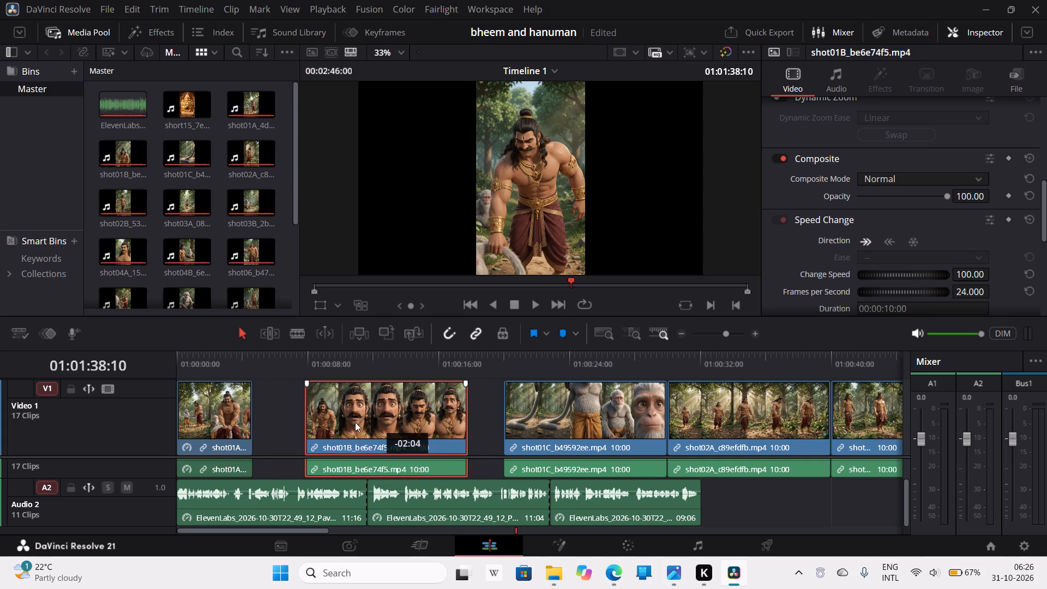
left_click_drag(355, 422, 335, 425)
left_click(335, 423)
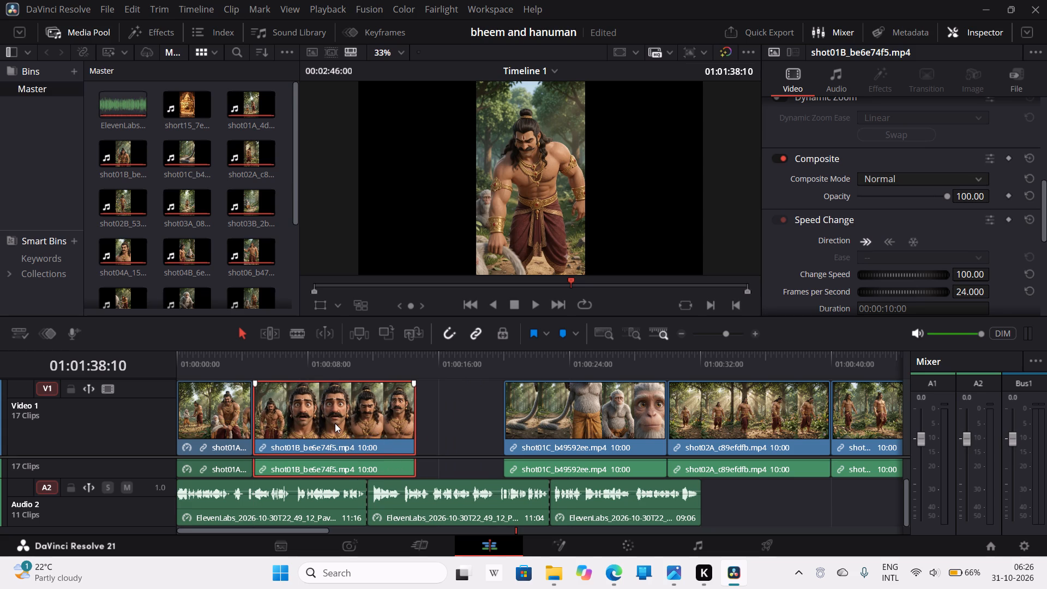
Speed up the shot01B clip on Video 1 to a Change Speed value of 233, for a duration of 04:07.
left_click_drag(966, 275, 1025, 275)
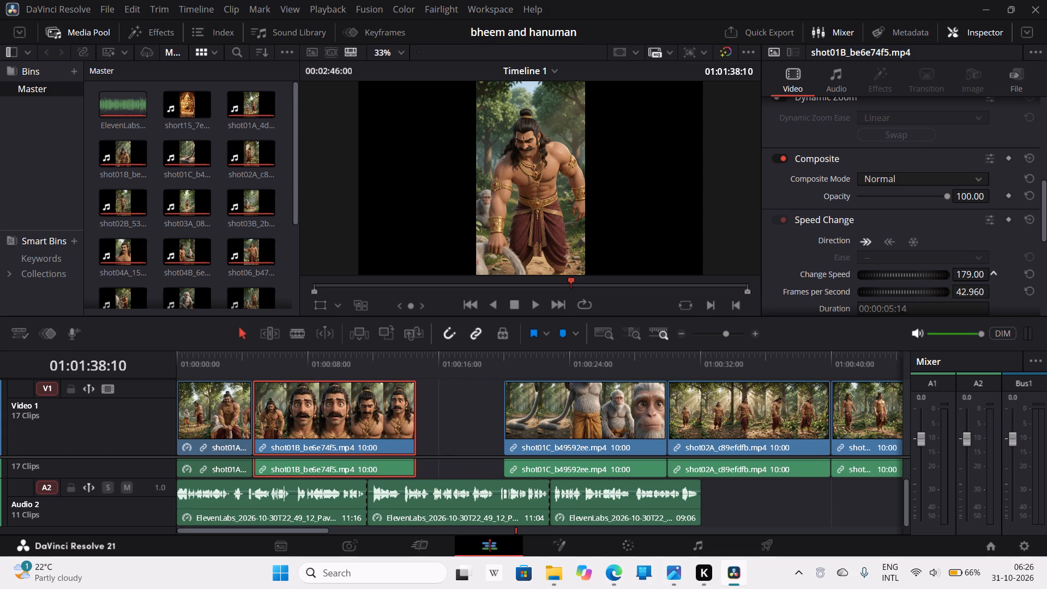
left_click_drag(1025, 275, 546, 294)
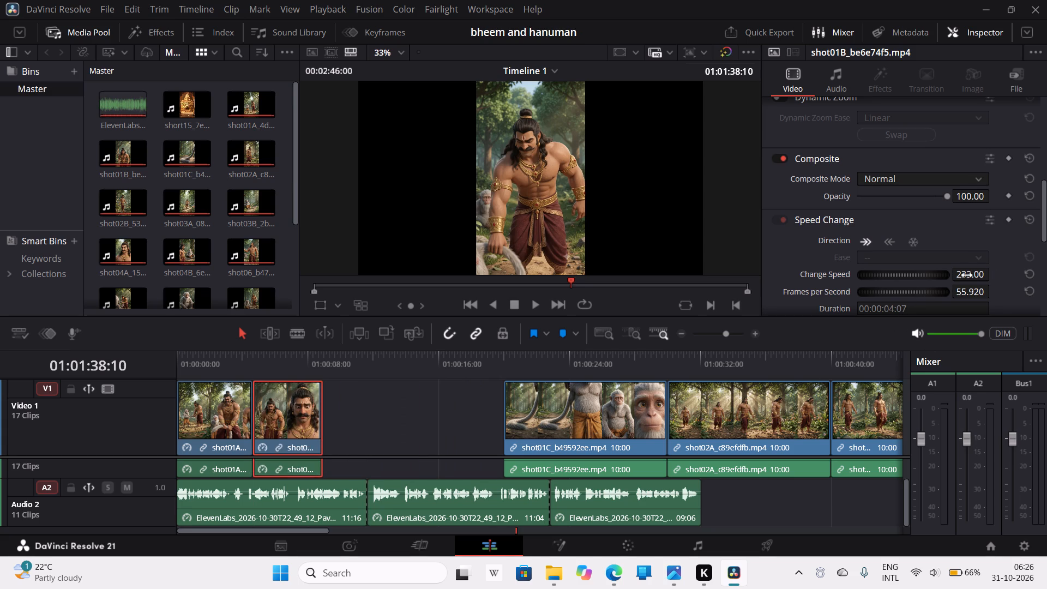
Move the shot01C clip earlier on Video 1, starting about 10 seconds into the timeline.
left_click_drag(599, 418, 461, 422)
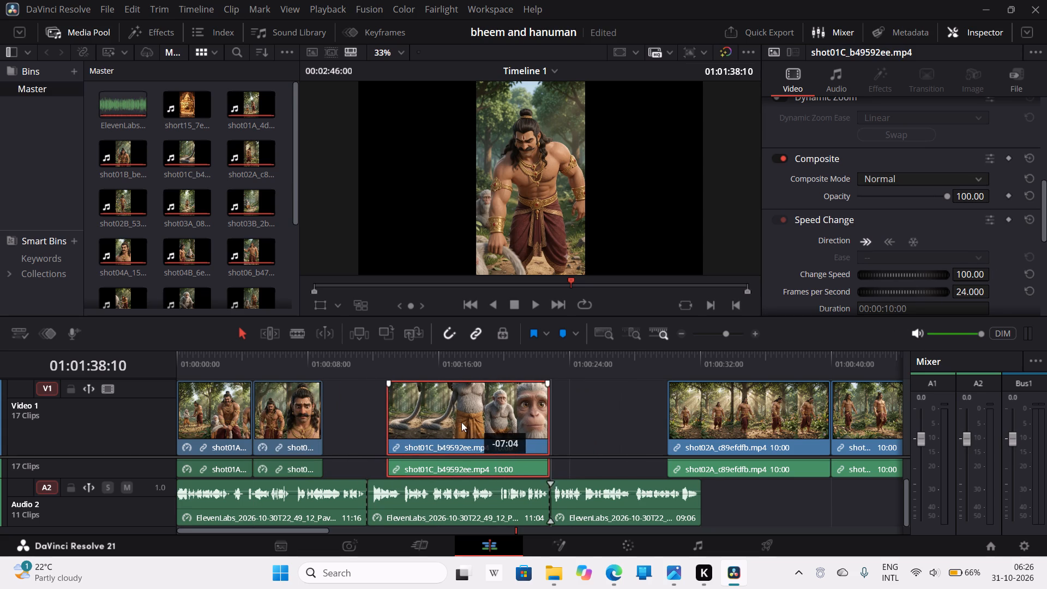
left_click_drag(461, 422, 433, 422)
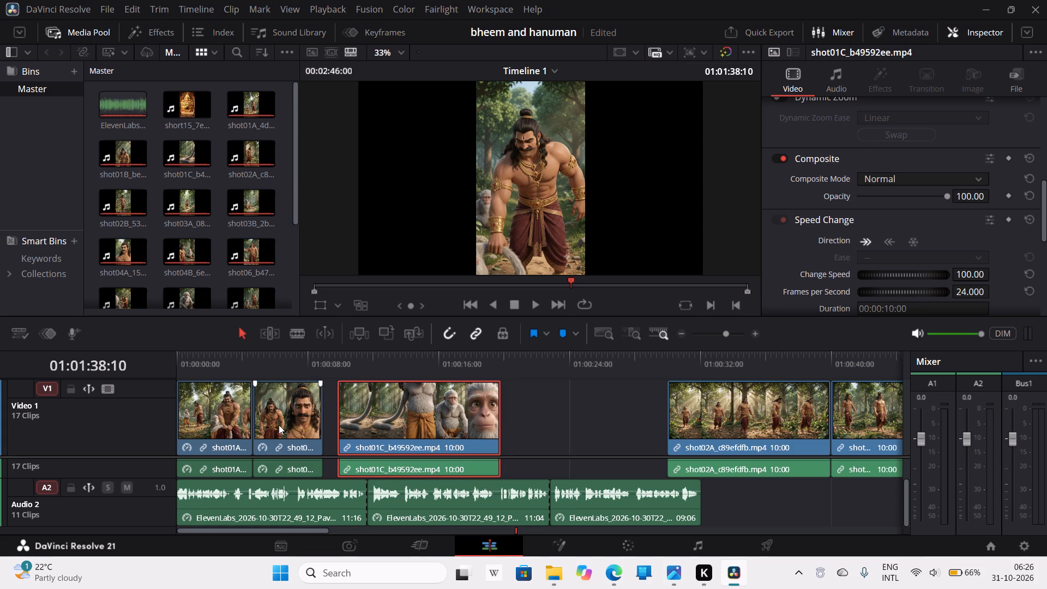
Raise the speed of the shot01B clip slightly further so it ends about 8.7 seconds into the timeline.
left_click(279, 425)
left_click_drag(971, 277, 976, 277)
left_click_drag(973, 279, 978, 279)
Move the shot01C clip earlier on Video 1 so it starts right after the shot01B clip.
left_click_drag(456, 422, 444, 424)
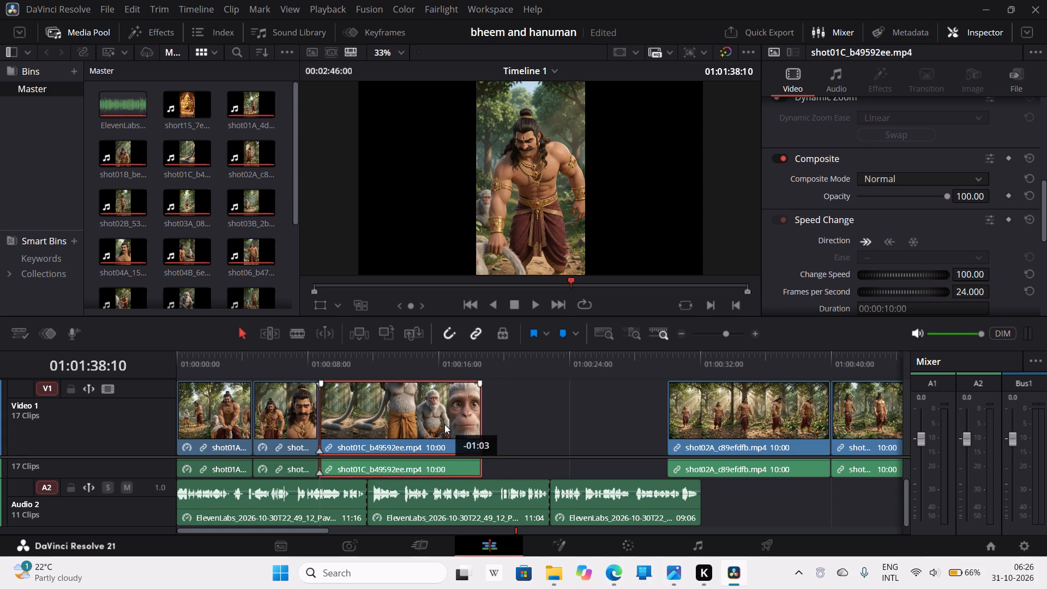
left_click(440, 423)
Speed up the shot01C clip to a Change Speed value of 318, for a duration of 03:03, ending near the first narration clip's end.
left_click_drag(978, 276, 1021, 276)
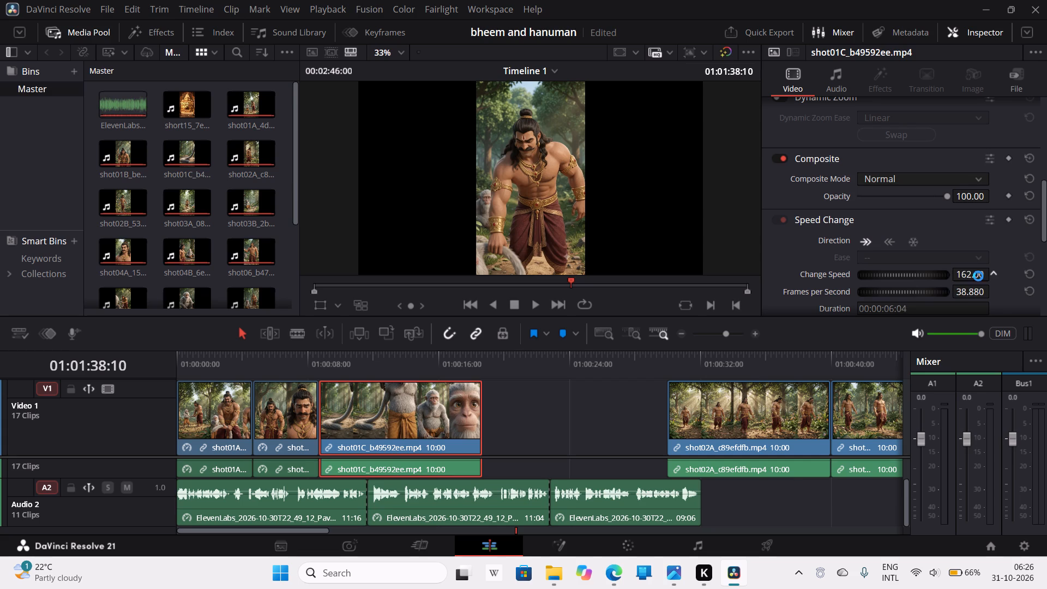
left_click_drag(974, 277, 1006, 277)
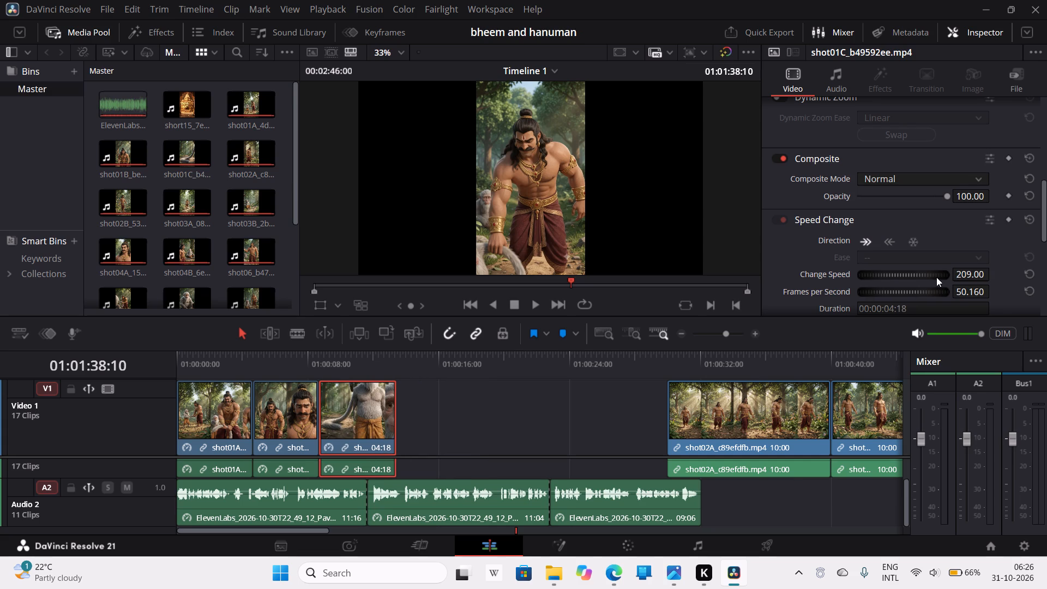
left_click_drag(964, 277, 981, 277)
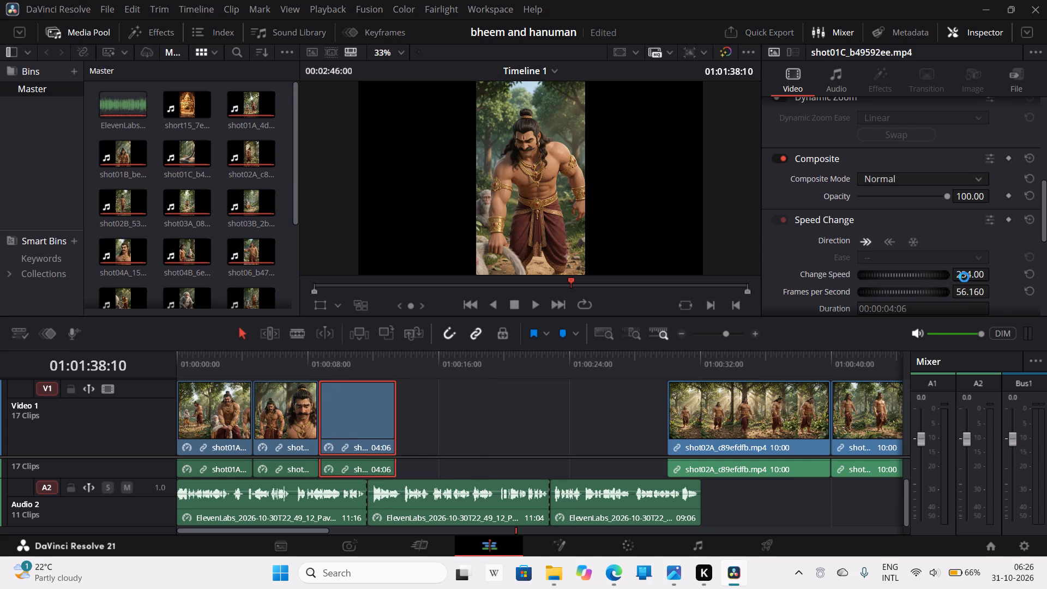
left_click_drag(956, 274, 964, 275)
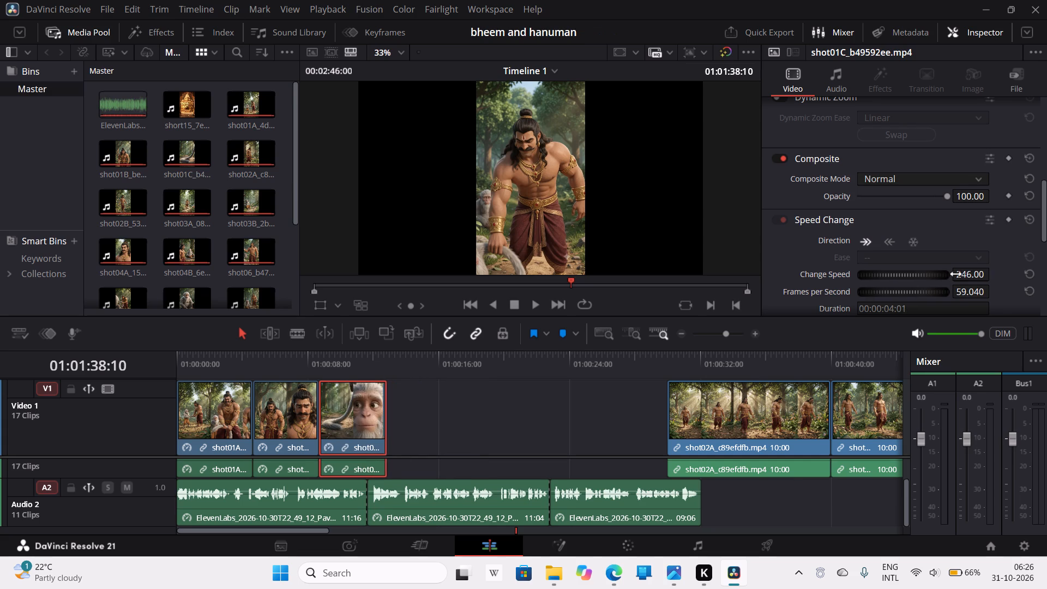
left_click_drag(956, 274, 978, 276)
left_click_drag(956, 274, 977, 278)
left_click_drag(957, 274, 963, 274)
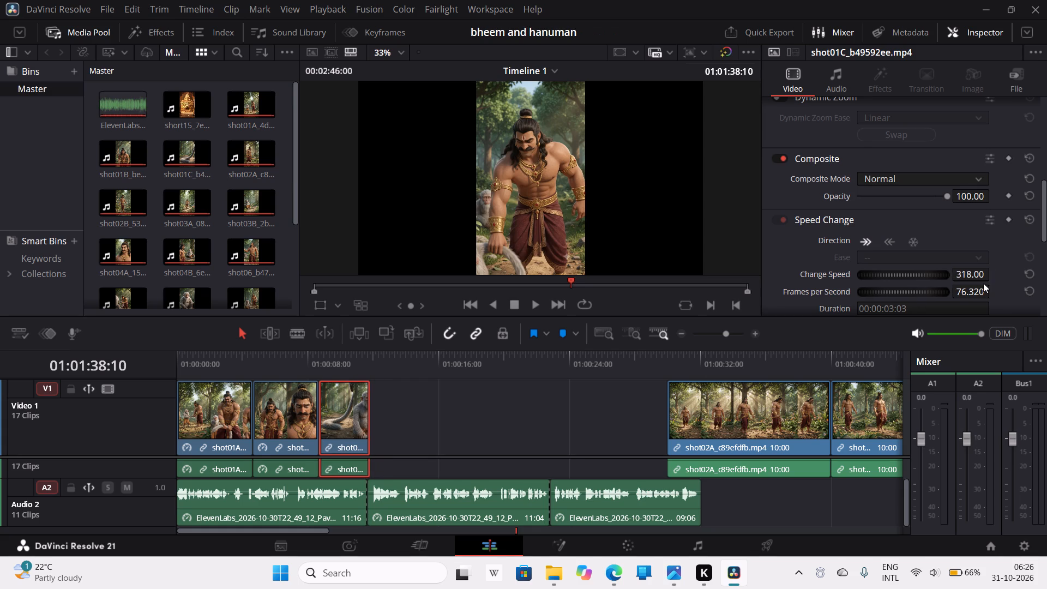
Raise the shot01C clip's Change Speed value to 339, for a duration of 02:22, so it ends with the first narration clip.
left_click(973, 276)
left_click_drag(973, 276, 978, 276)
left_click_drag(973, 276, 978, 274)
left_click(973, 276)
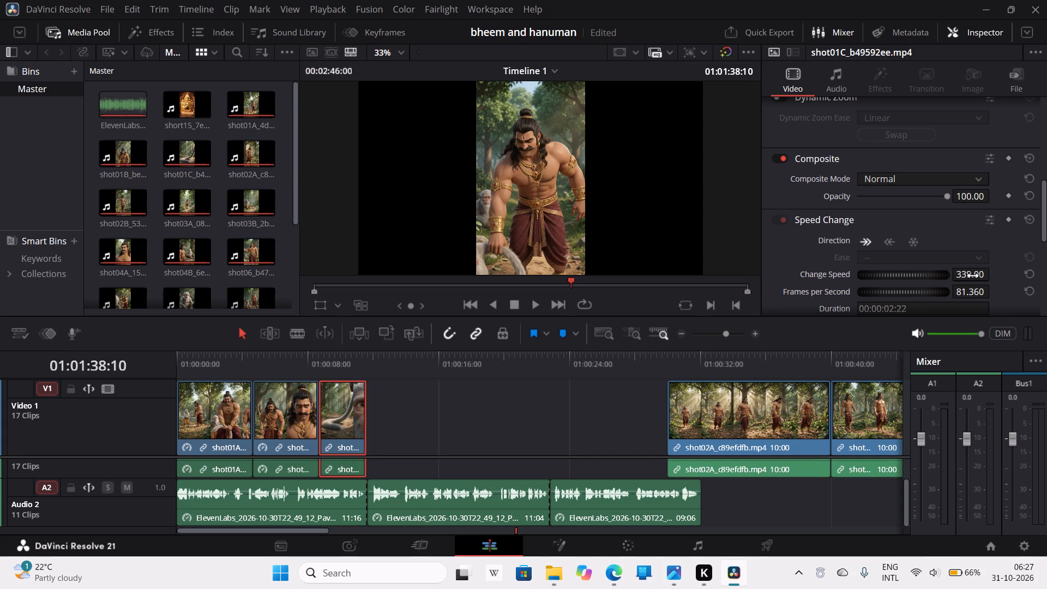
left_click(570, 420)
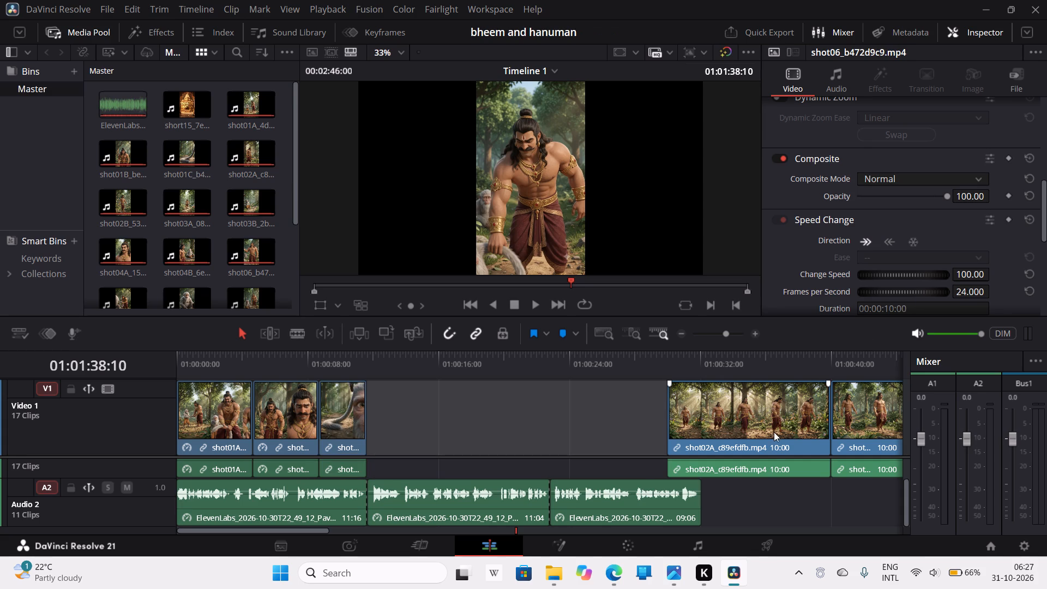
Move the shot02A clip earlier on Video 1 so it starts with the second narration clip, after shot01C.
left_click_drag(774, 432, 472, 431)
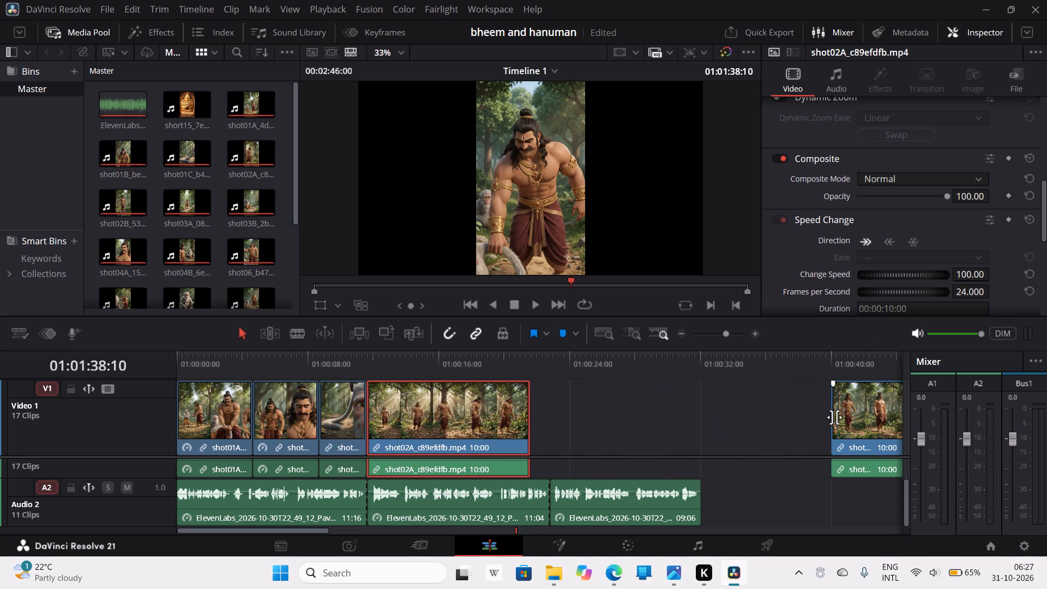
Move the shot02B clip earlier on Video 1, starting about 22 seconds in and ending with the third narration clip.
left_click_drag(860, 423, 600, 429)
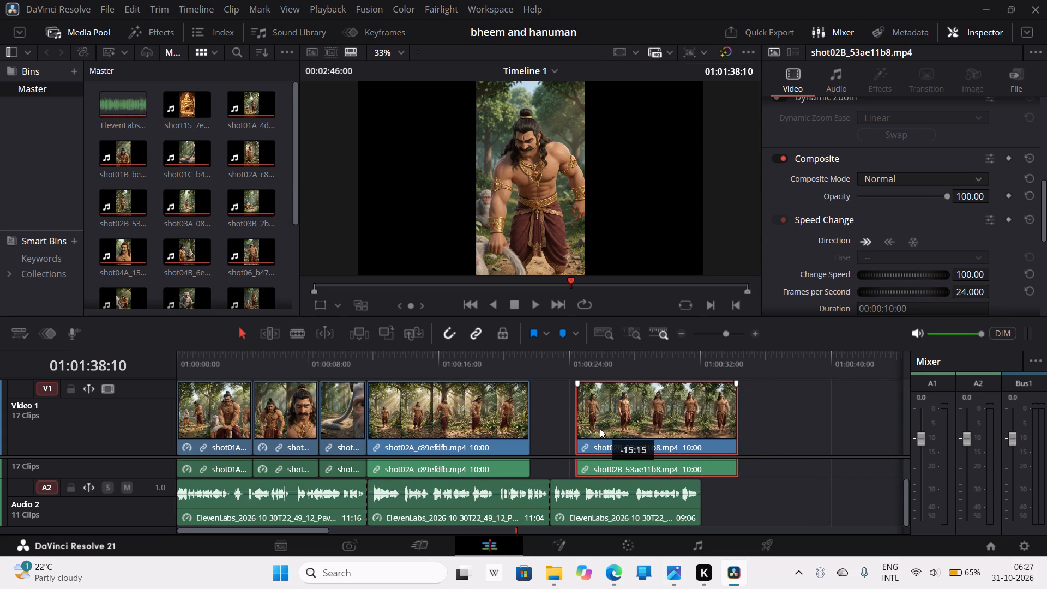
left_click_drag(600, 429, 593, 430)
left_click_drag(659, 434, 643, 441)
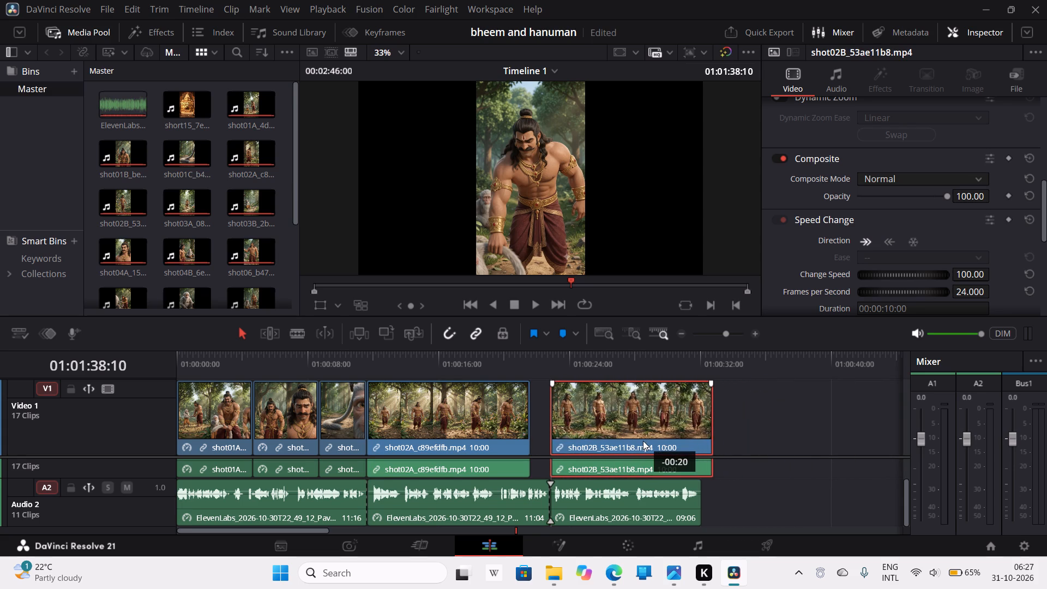
left_click_drag(643, 441, 635, 436)
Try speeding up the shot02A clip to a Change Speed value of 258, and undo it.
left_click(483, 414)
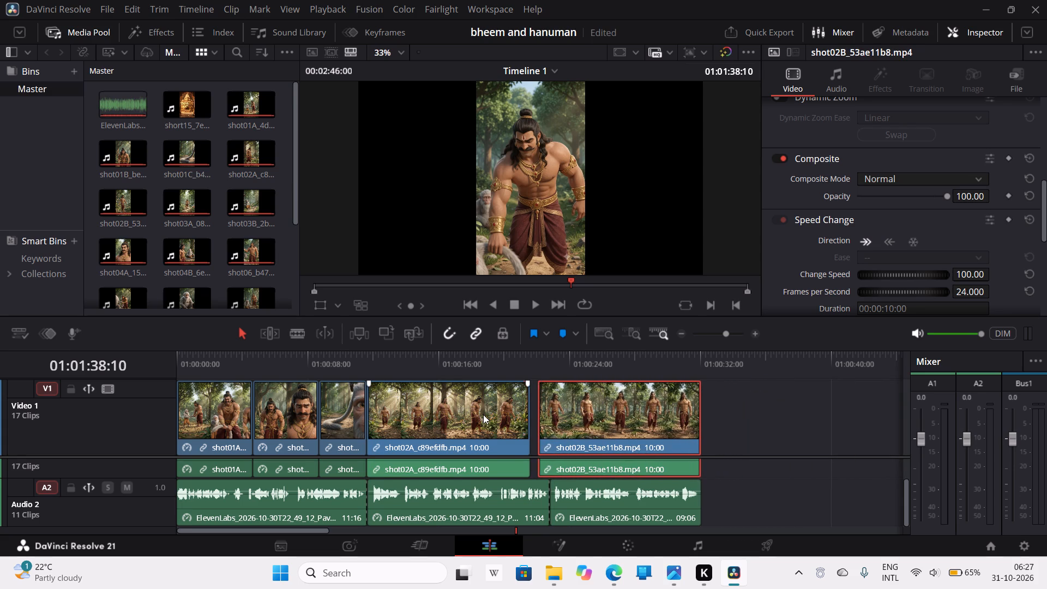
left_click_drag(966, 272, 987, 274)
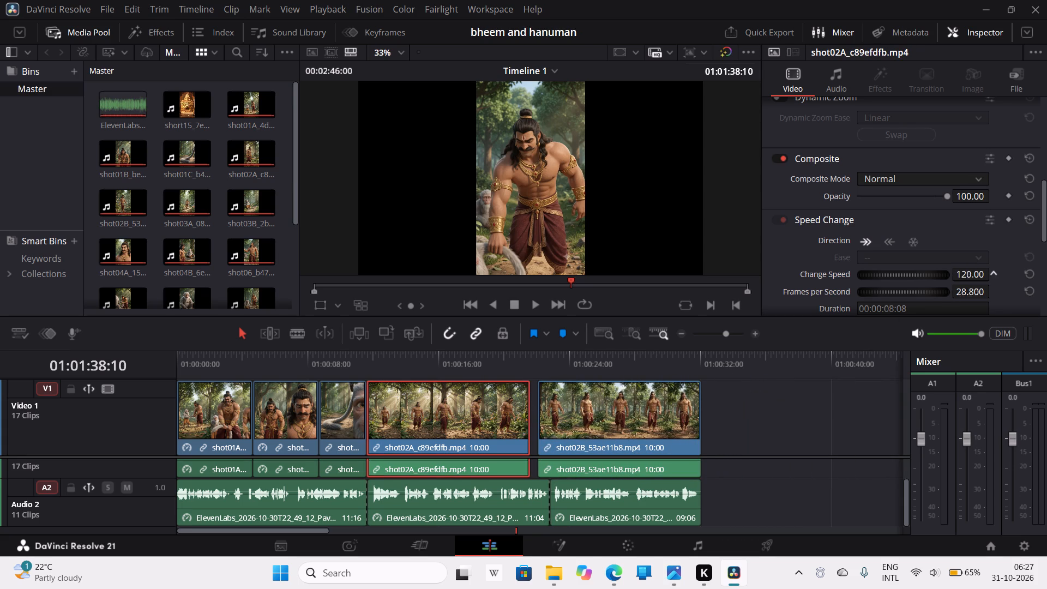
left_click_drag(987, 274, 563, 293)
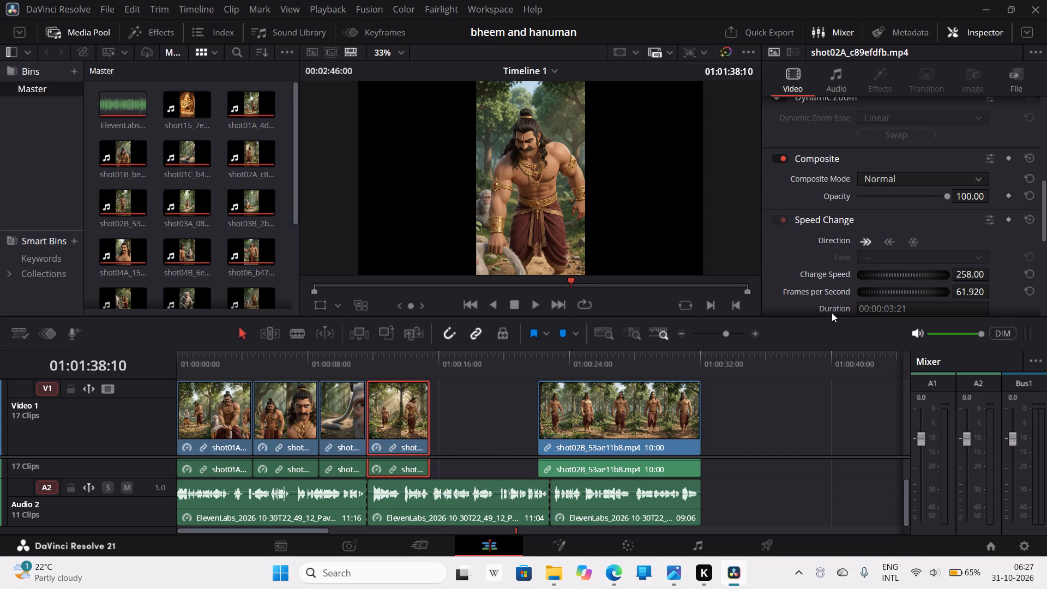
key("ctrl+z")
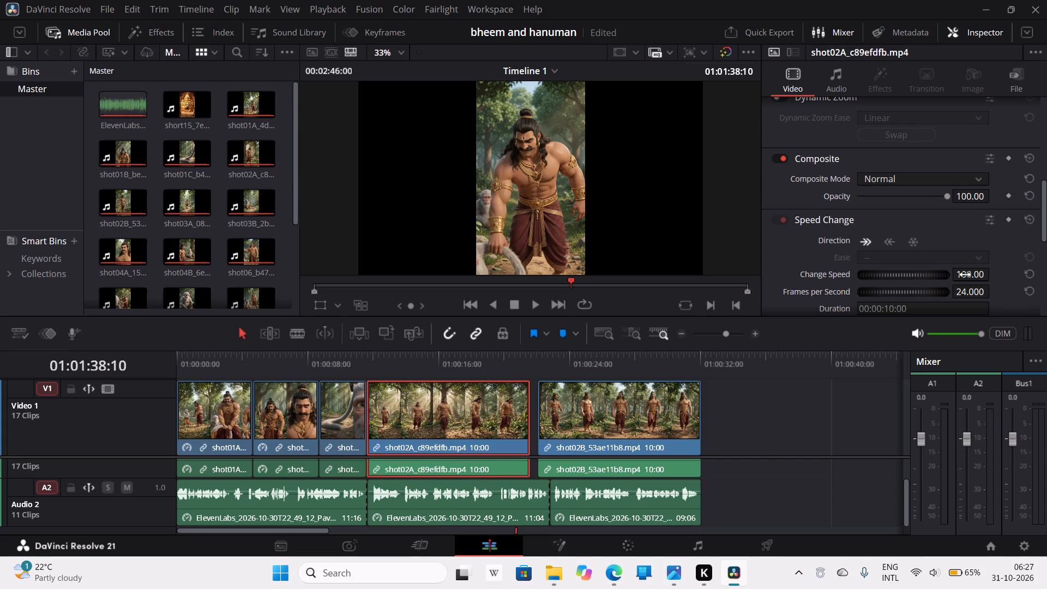
Speed up the shot02A clip to a Change Speed value of 162, for a duration of 06:04.
left_click_drag(965, 275, 1008, 276)
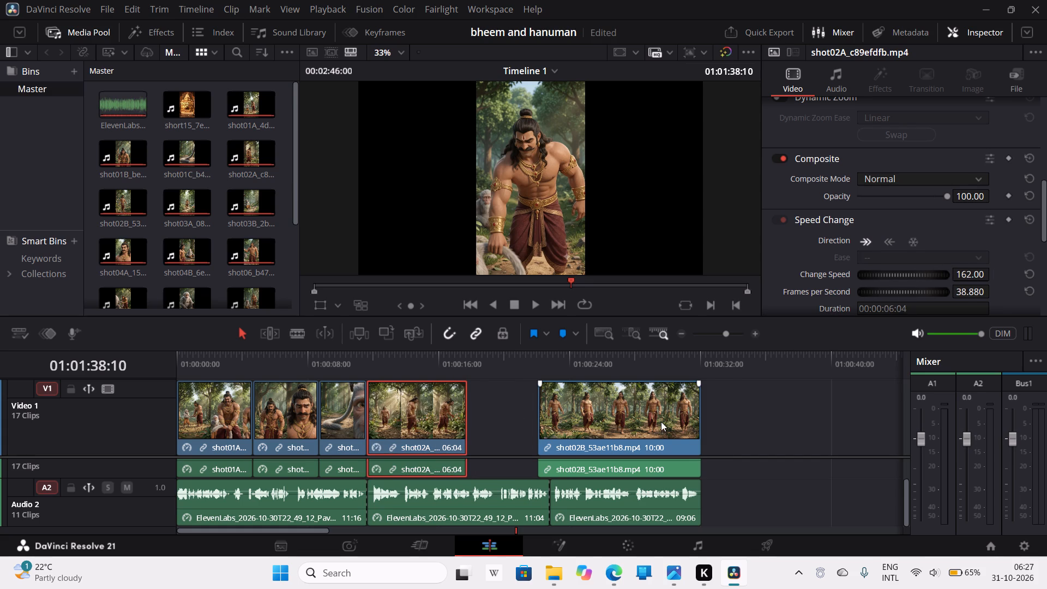
Move the shot02B clip earlier on Video 1 so it starts right after the shot02A clip.
left_click_drag(661, 422, 598, 426)
left_click(598, 426)
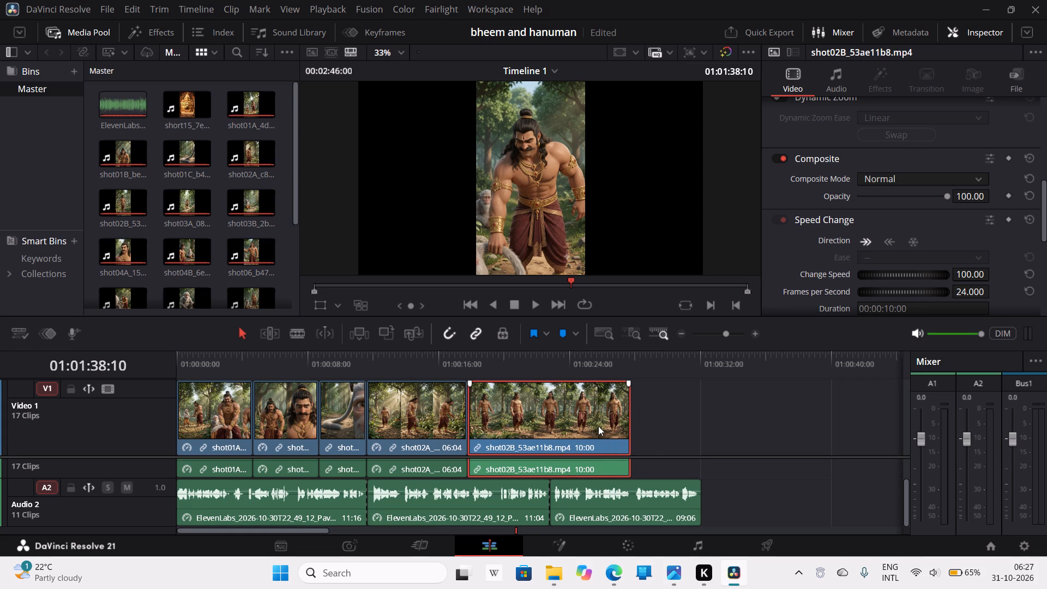
Speed up the shot02B clip to a Change Speed value of 193, for a duration of 05:04.
left_click_drag(960, 279, 1022, 269)
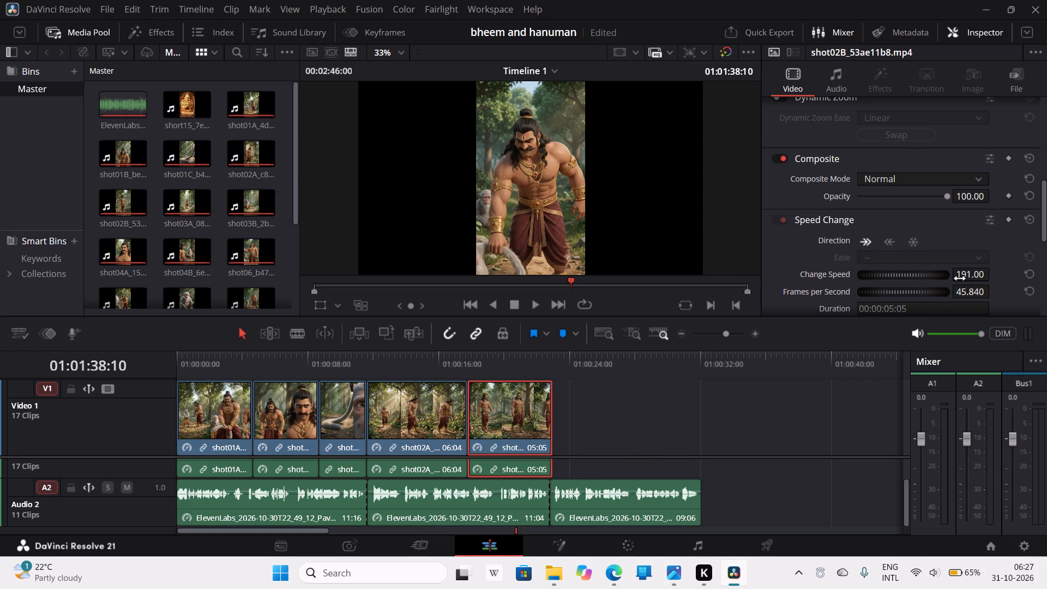
left_click(965, 276)
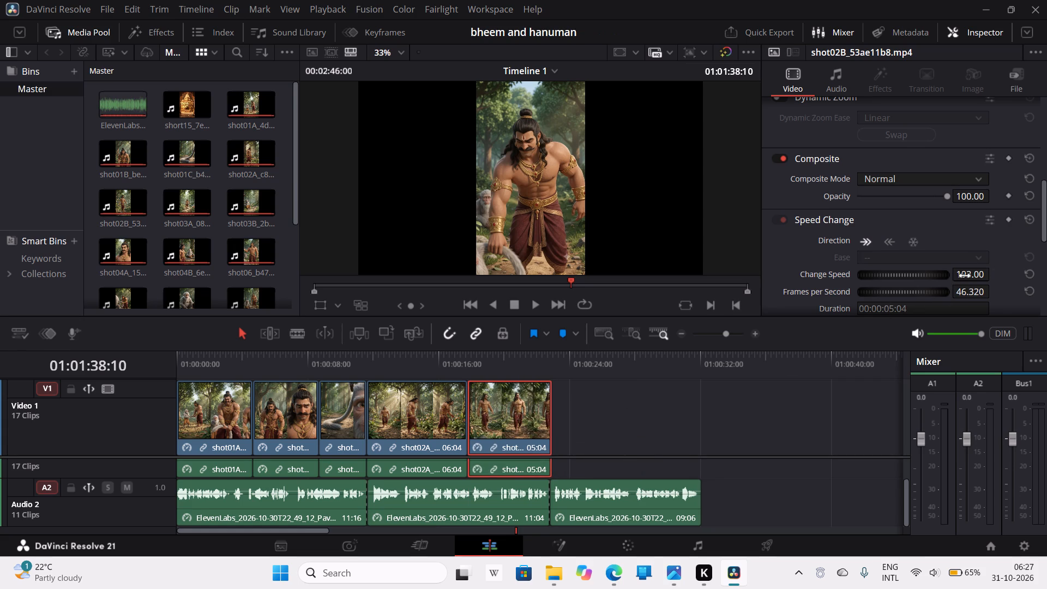
left_click(965, 276)
Trim 3 frames off the end of the shot02B clip, for a duration of 05:01, near the second narration clip's end.
left_click(549, 429)
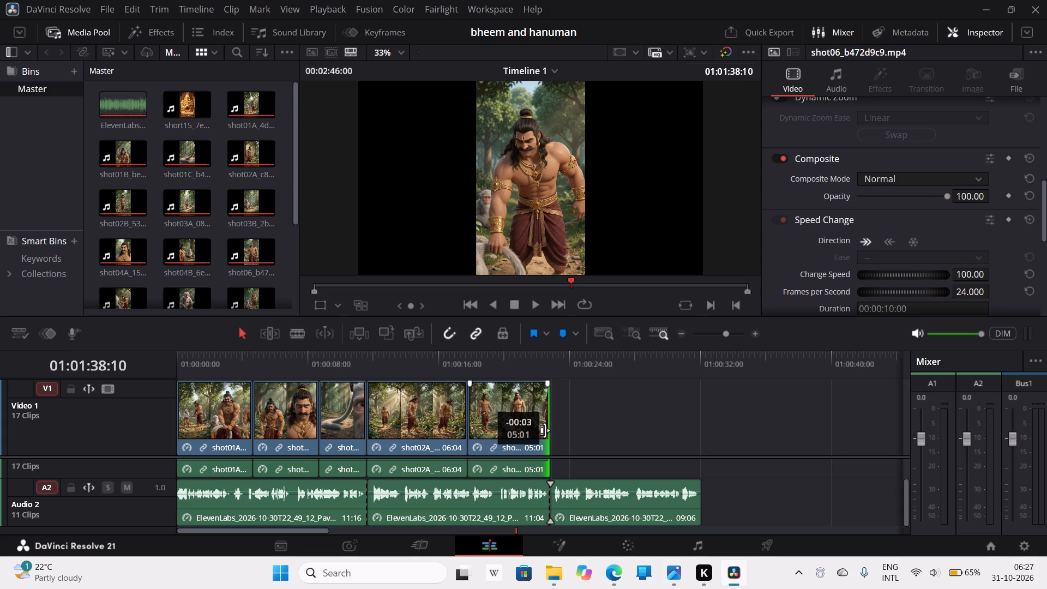
left_click(627, 430)
Move the shot03A clip earlier on Video 1 so it starts with the third narration clip, right after shot02B.
scroll(669, 441, "left", 1)
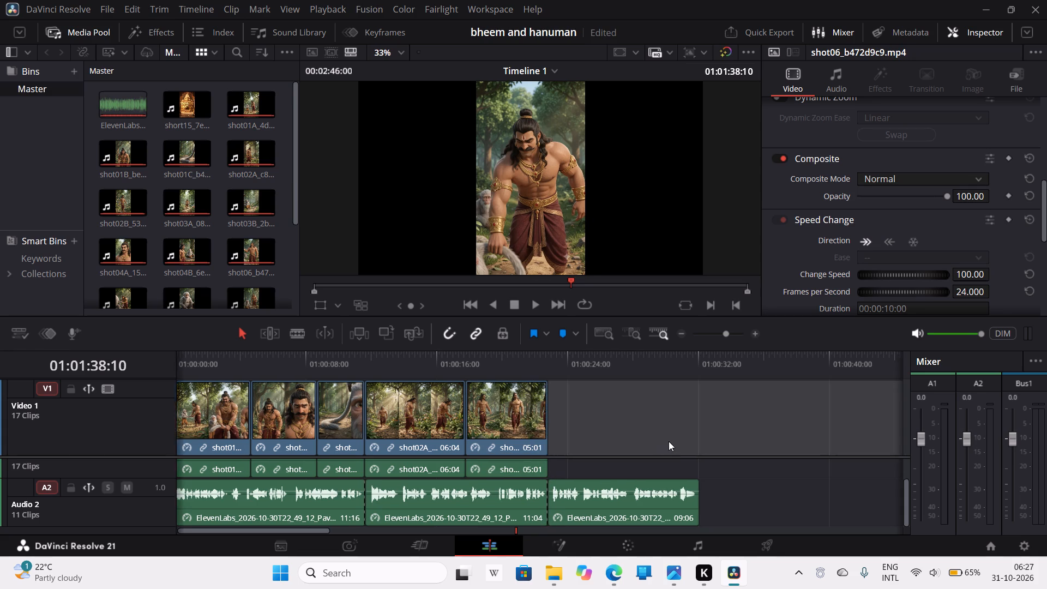
scroll(669, 441, "left", 1)
left_click(649, 490)
left_click_drag(851, 436, 713, 441)
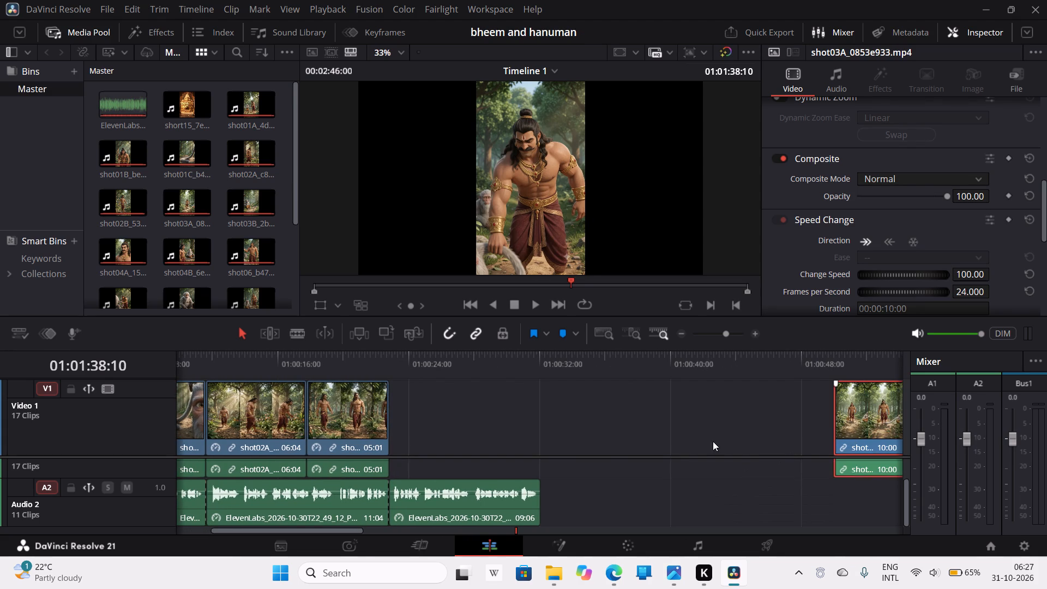
left_click_drag(713, 441, 401, 436)
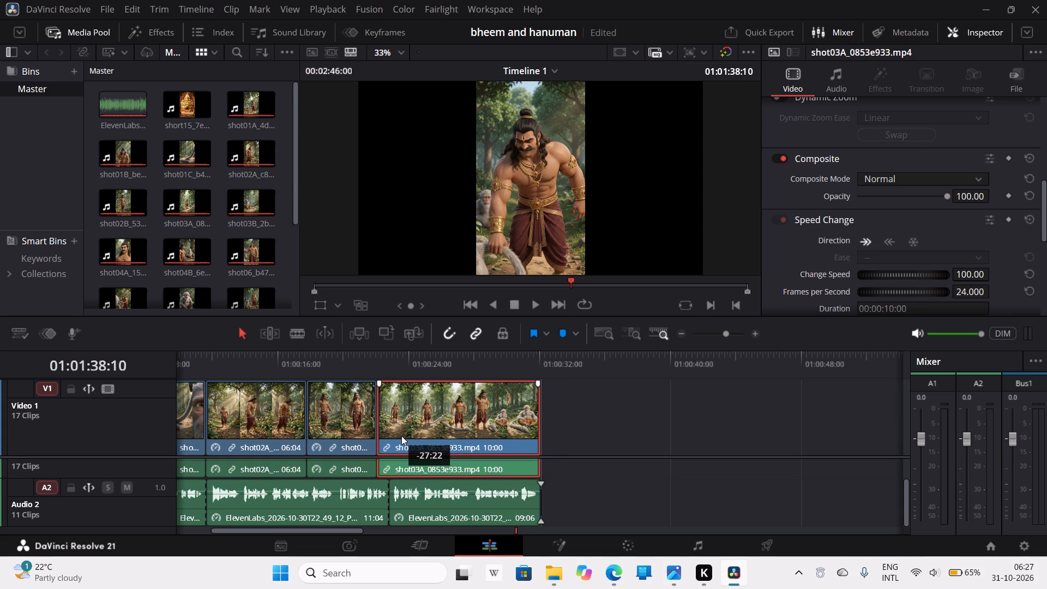
left_click_drag(401, 436, 415, 439)
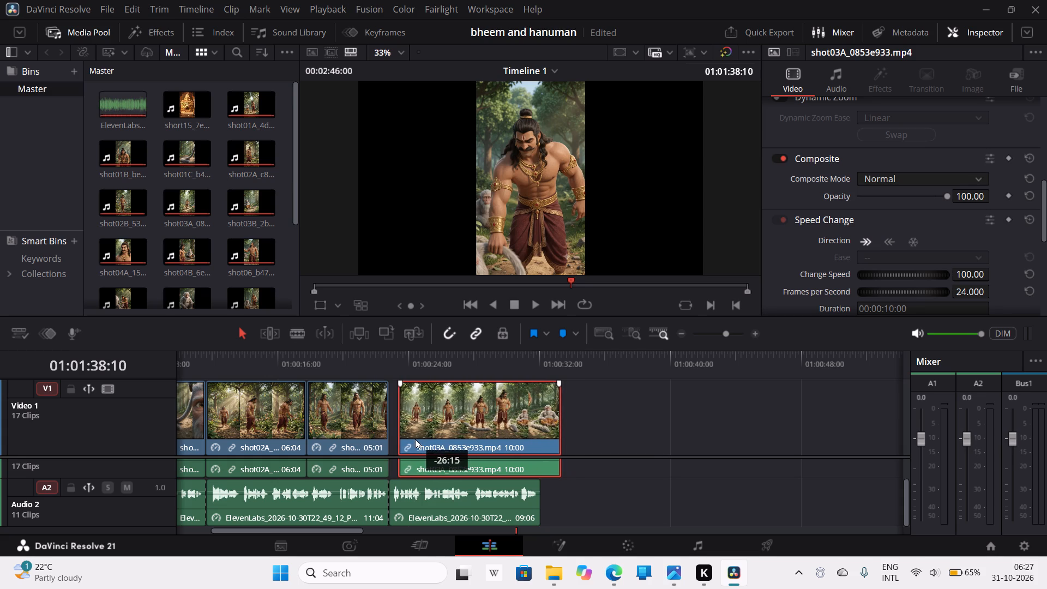
left_click_drag(415, 439, 413, 438)
left_click(580, 440)
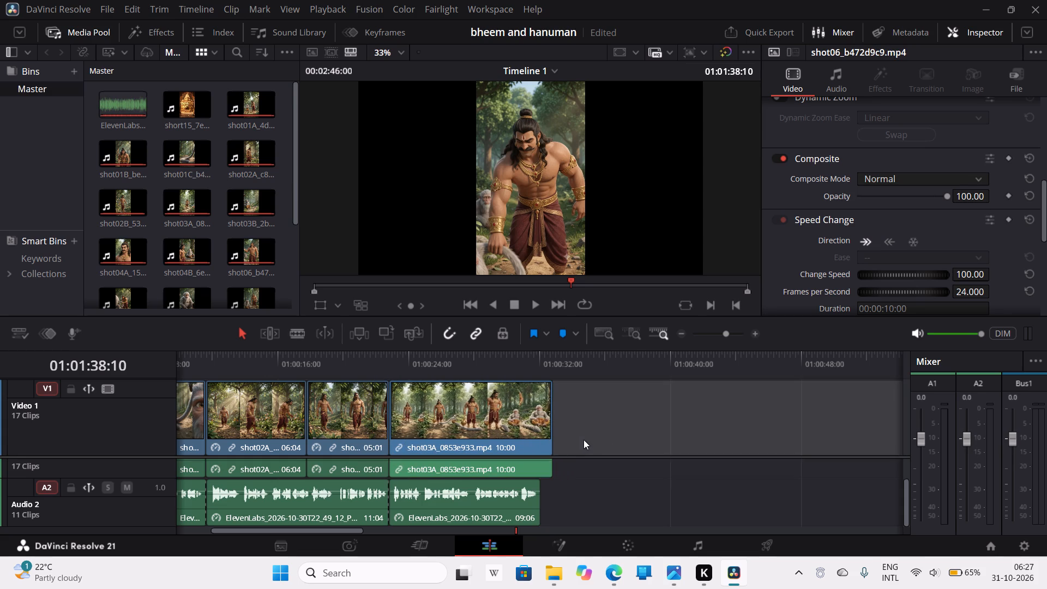
Move the shot03B clip earlier on Video 1 so it starts right after the shot03A clip.
left_click(636, 504)
scroll(642, 500, "left", 1)
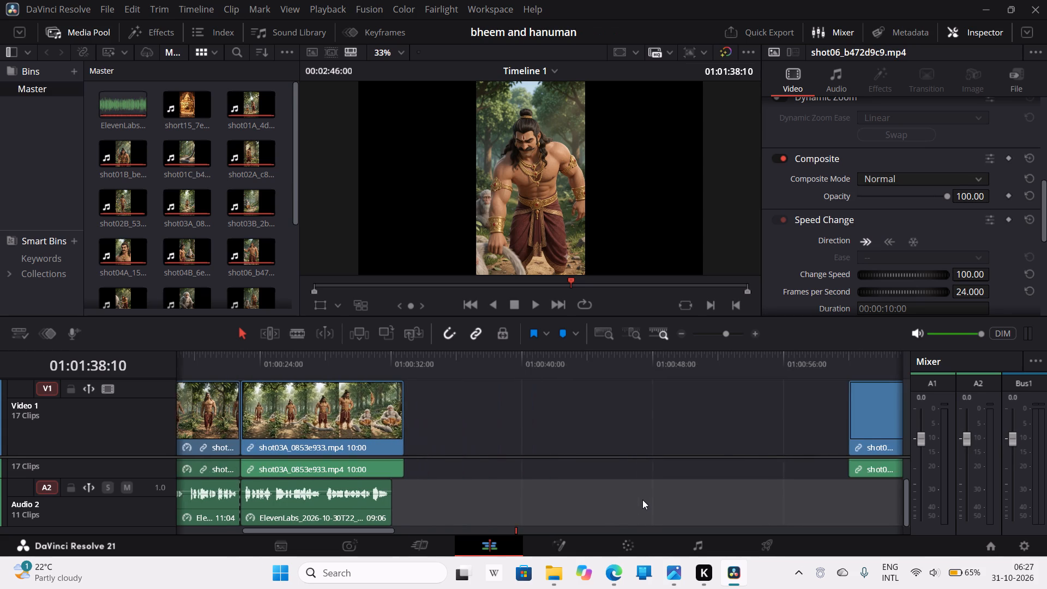
scroll(642, 500, "left", 1)
left_click_drag(775, 440, 452, 452)
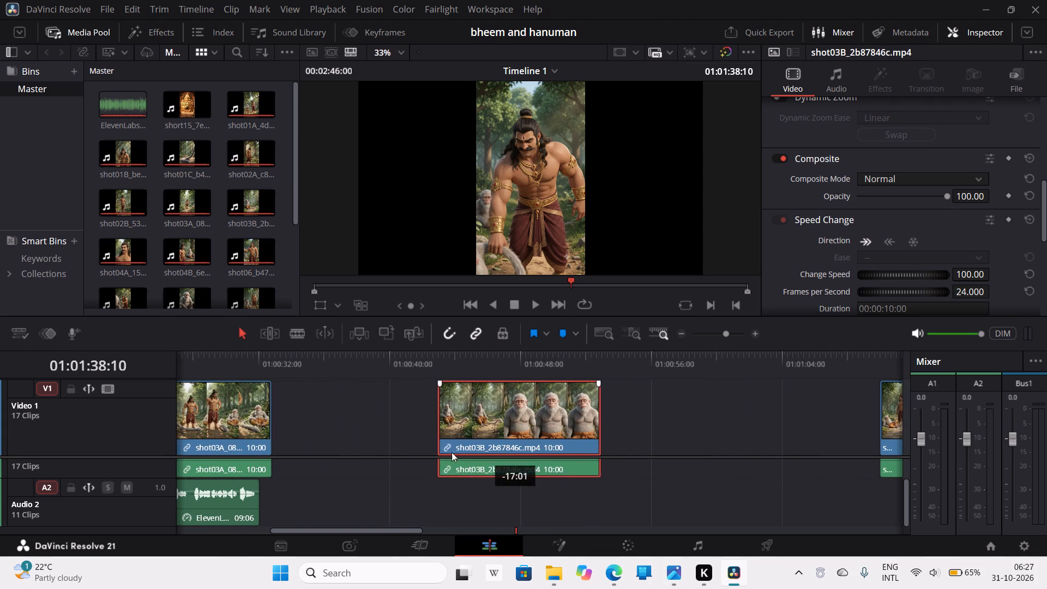
left_click_drag(452, 452, 332, 448)
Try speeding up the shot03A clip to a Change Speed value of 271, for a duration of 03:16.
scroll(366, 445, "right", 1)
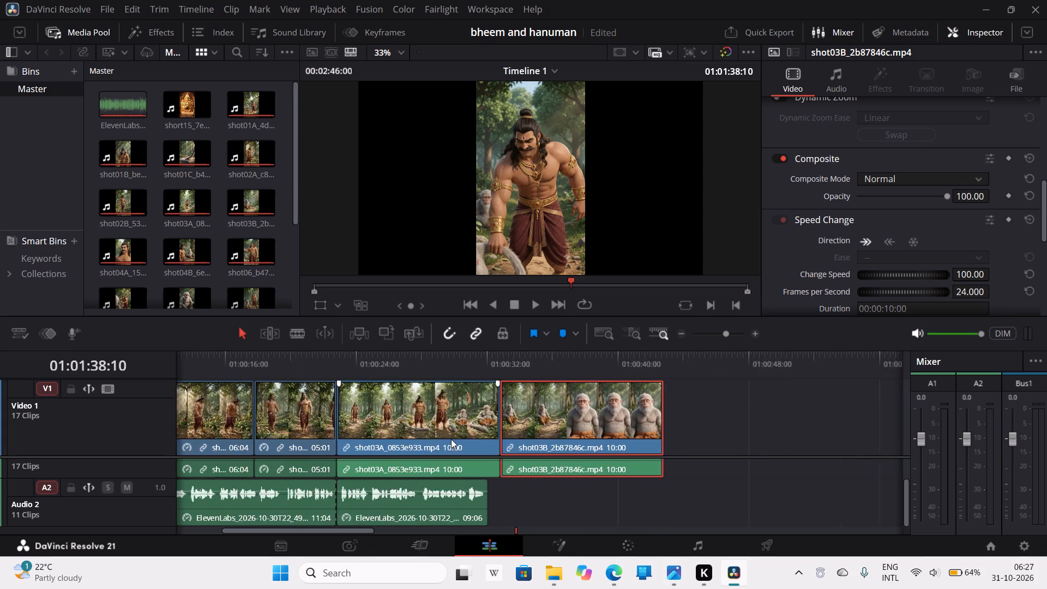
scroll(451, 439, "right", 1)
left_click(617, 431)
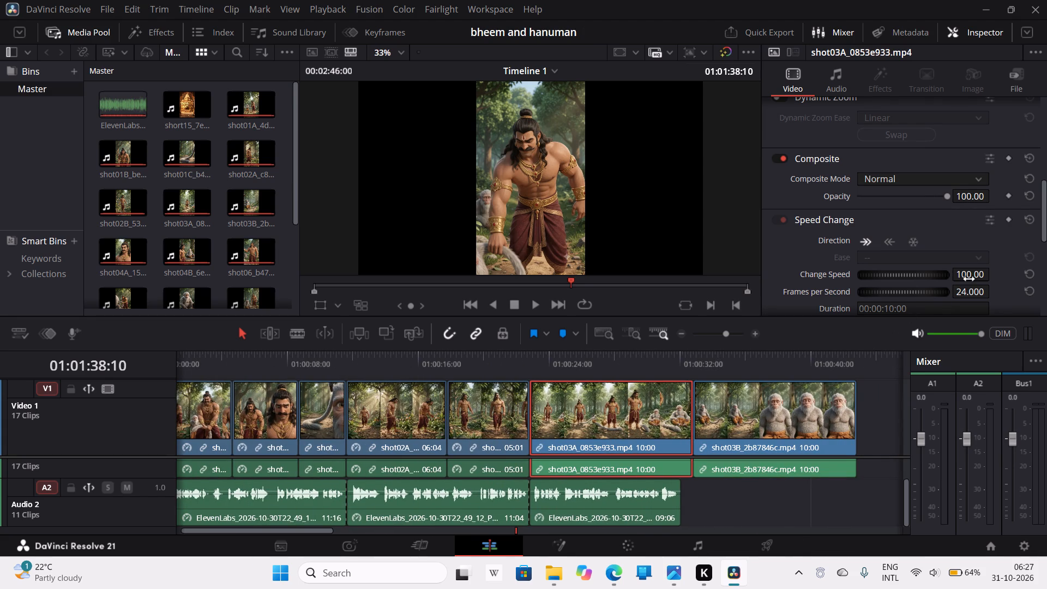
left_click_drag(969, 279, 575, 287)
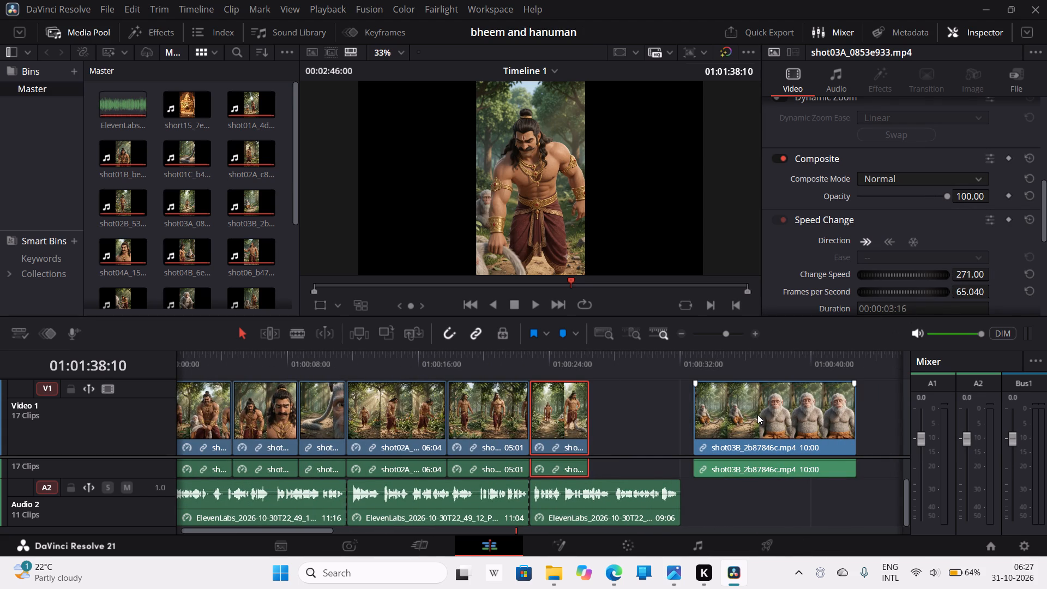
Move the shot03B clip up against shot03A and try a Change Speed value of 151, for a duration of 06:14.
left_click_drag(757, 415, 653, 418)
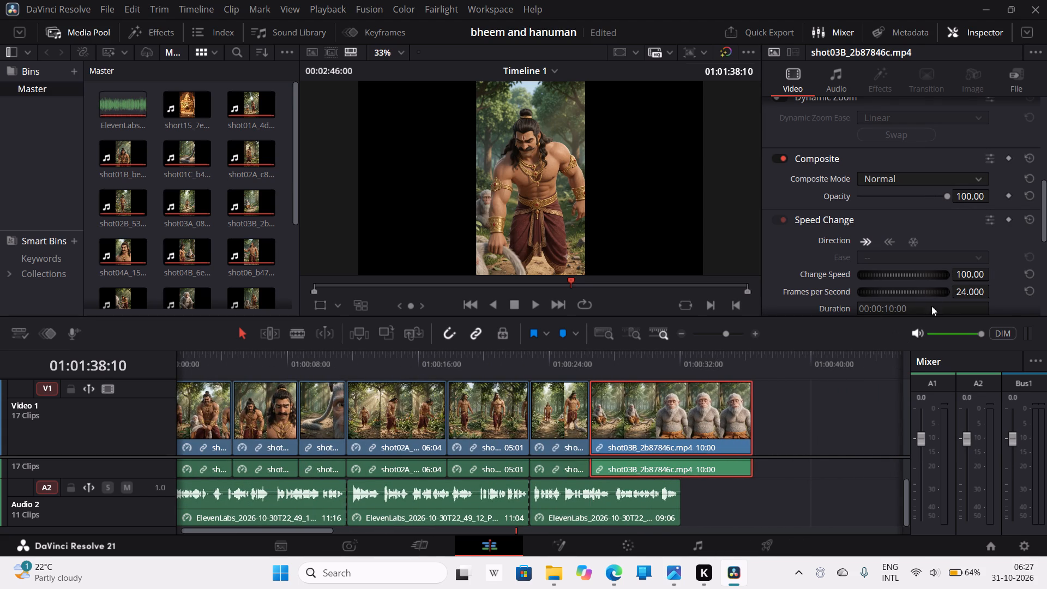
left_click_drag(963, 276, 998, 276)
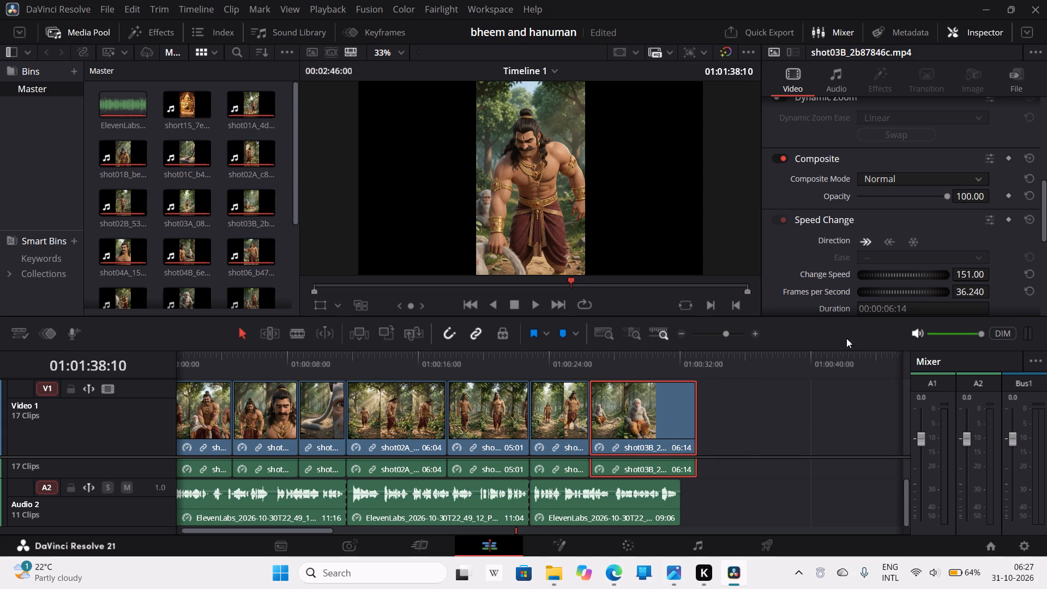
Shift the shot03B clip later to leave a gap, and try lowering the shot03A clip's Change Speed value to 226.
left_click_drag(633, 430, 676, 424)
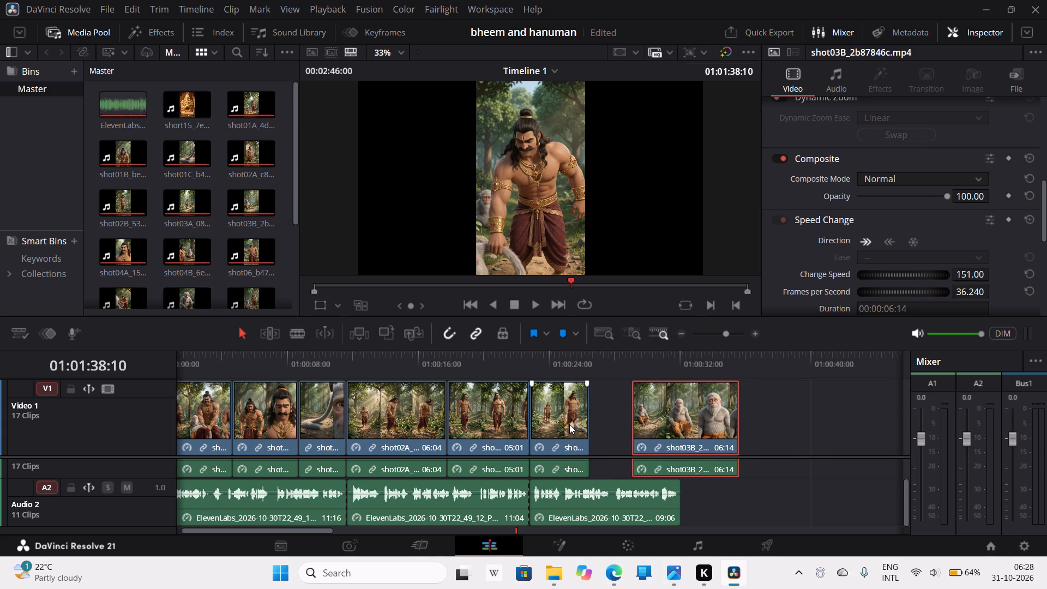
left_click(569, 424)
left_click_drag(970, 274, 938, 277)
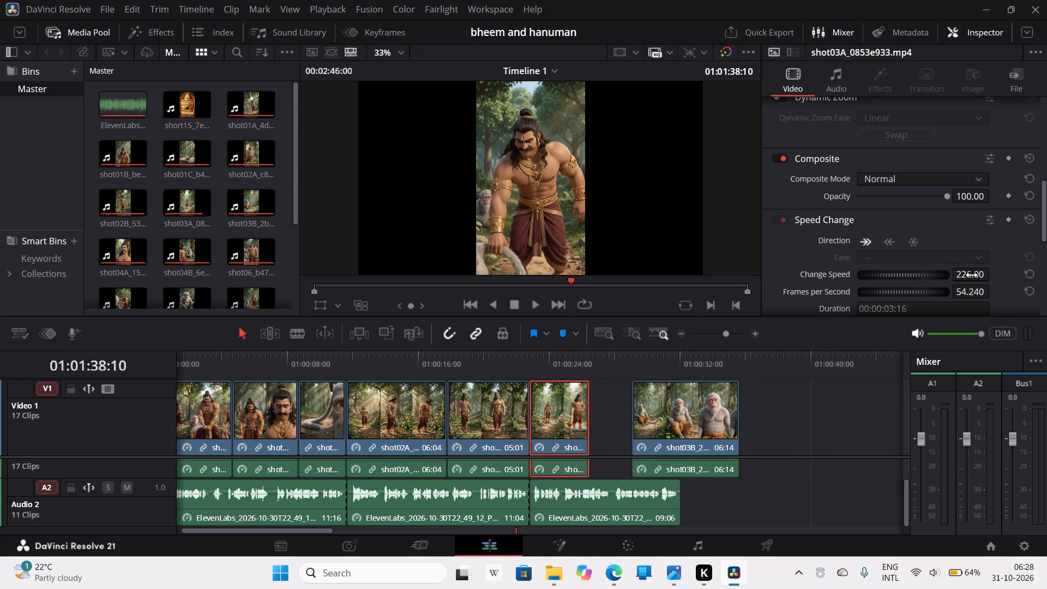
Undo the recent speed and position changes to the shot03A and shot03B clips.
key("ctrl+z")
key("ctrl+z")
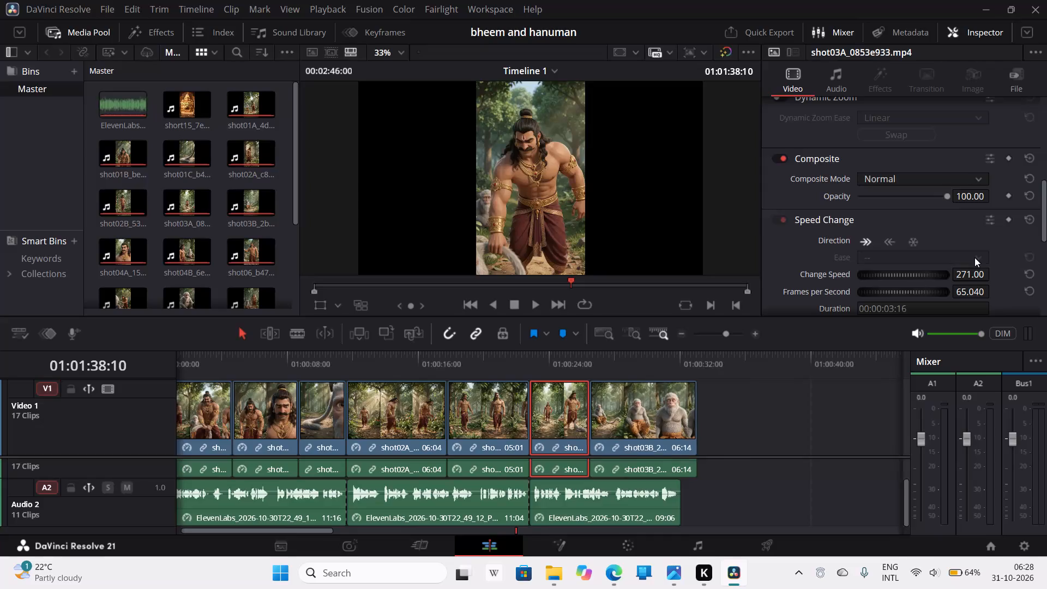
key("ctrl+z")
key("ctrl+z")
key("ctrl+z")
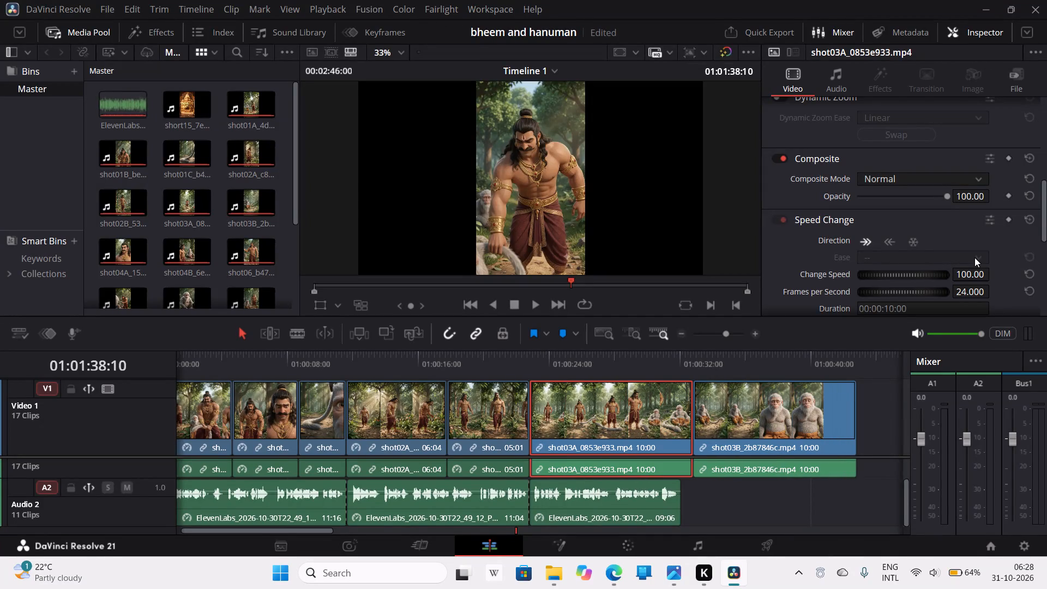
Speed up shot03A to a Change Speed value of 194, for a duration of 05:03, and move shot03B earlier, starting about 30 seconds in.
left_click_drag(973, 273, 984, 275)
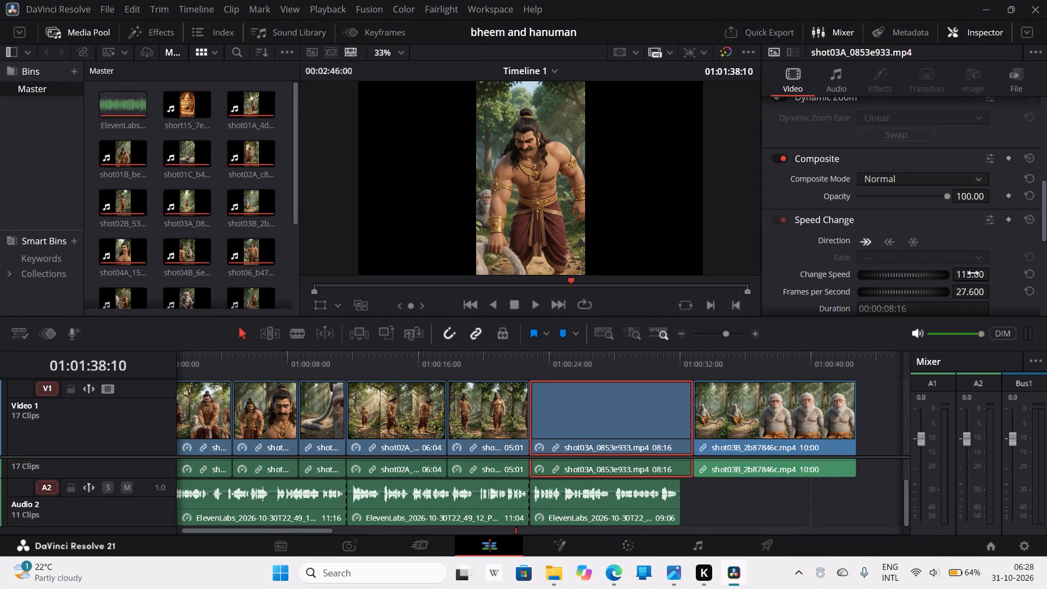
left_click_drag(973, 273, 1009, 271)
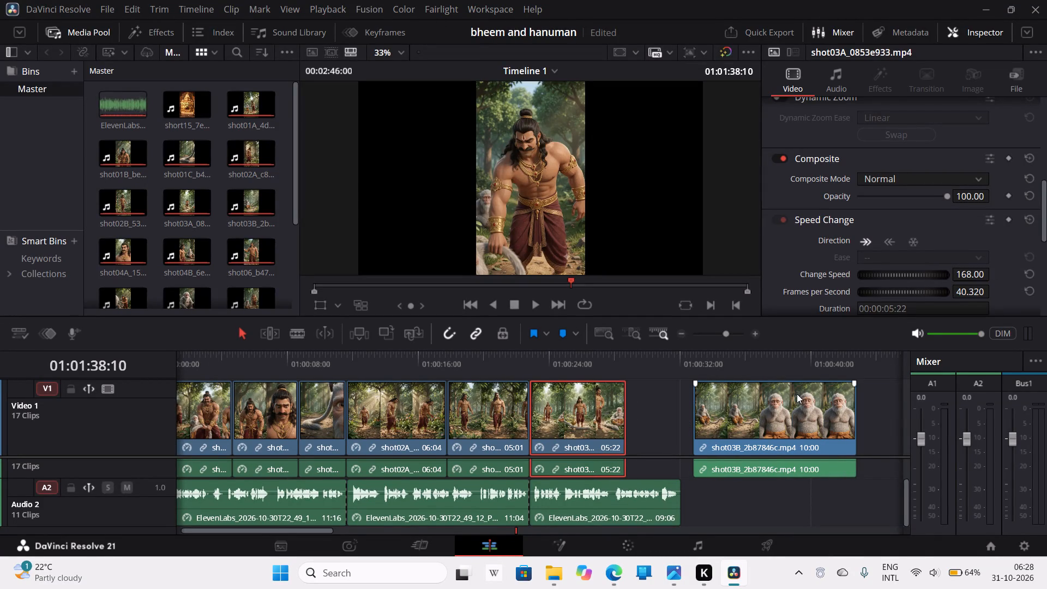
left_click_drag(785, 404, 743, 408)
left_click(607, 420)
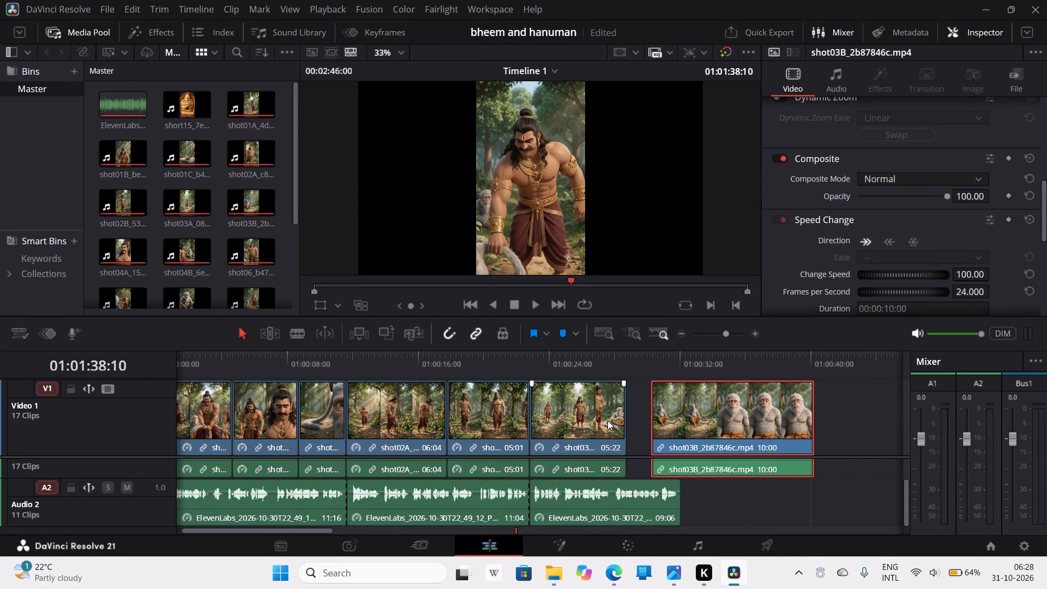
left_click_drag(965, 278, 983, 275)
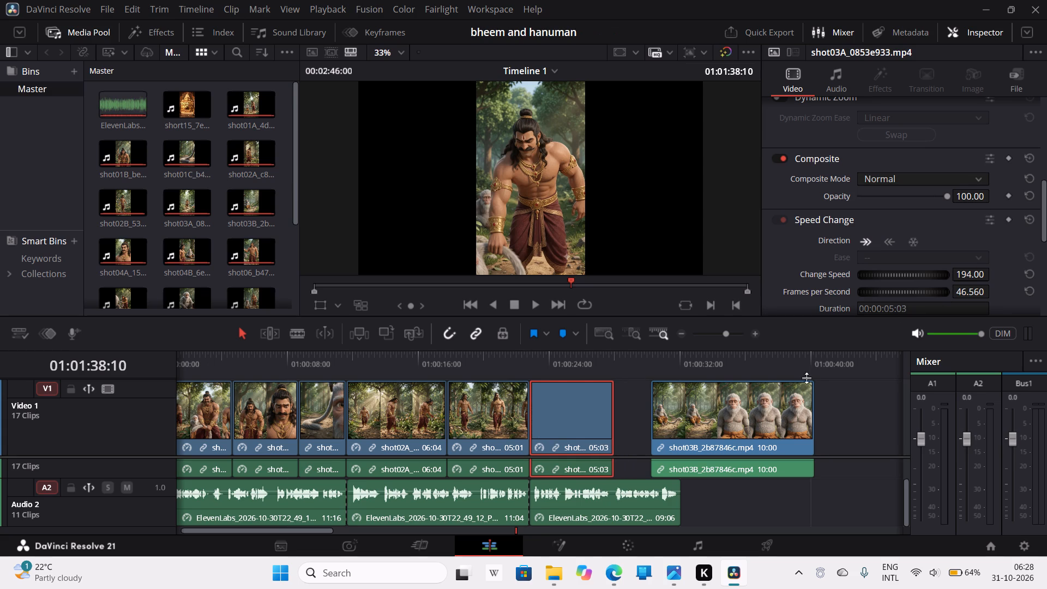
Move the shot03B clip up against shot03A and speed it up to a Change Speed value of 199, for a duration of 05:00.
left_click_drag(748, 414, 713, 415)
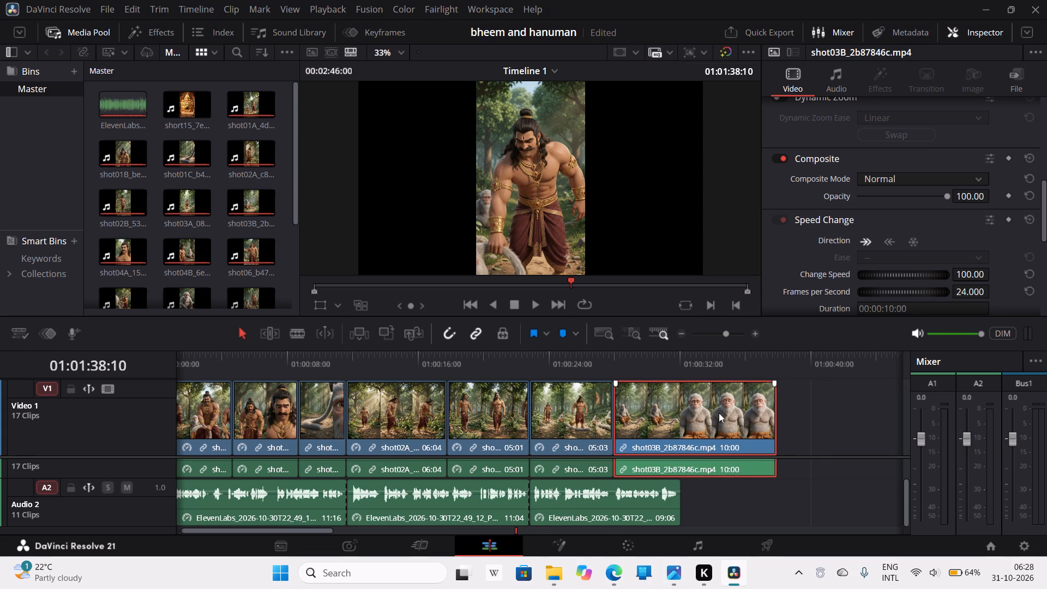
left_click_drag(973, 271, 990, 274)
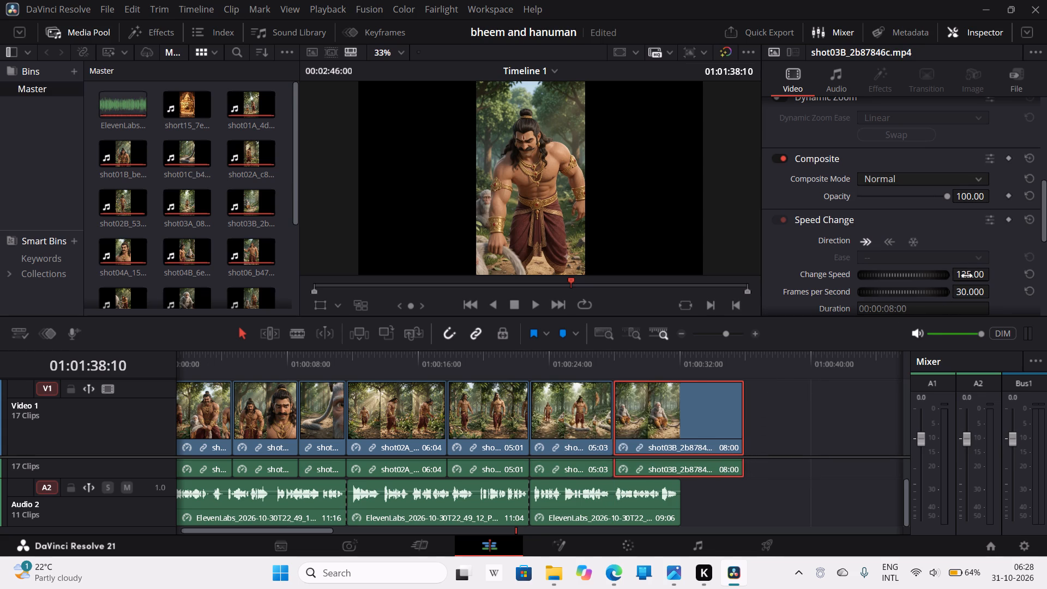
left_click_drag(967, 276, 981, 276)
left_click_drag(967, 276, 991, 269)
left_click_drag(967, 276, 978, 274)
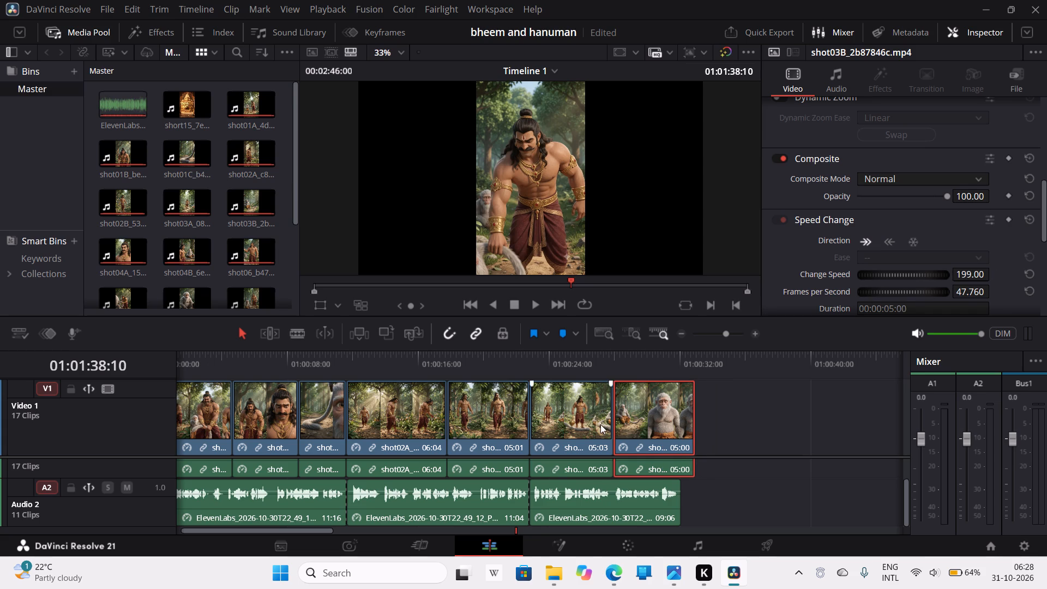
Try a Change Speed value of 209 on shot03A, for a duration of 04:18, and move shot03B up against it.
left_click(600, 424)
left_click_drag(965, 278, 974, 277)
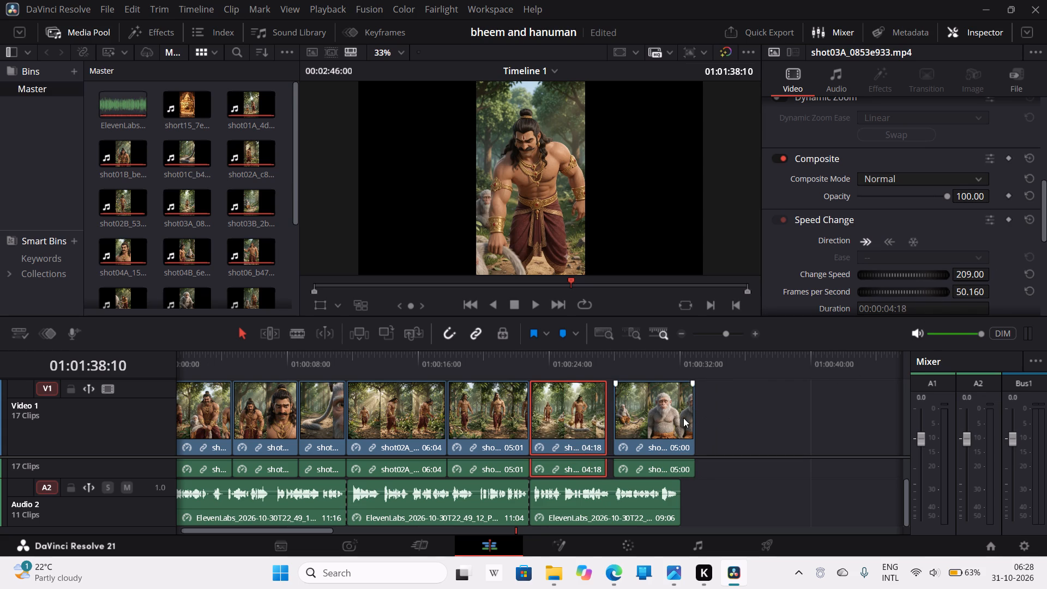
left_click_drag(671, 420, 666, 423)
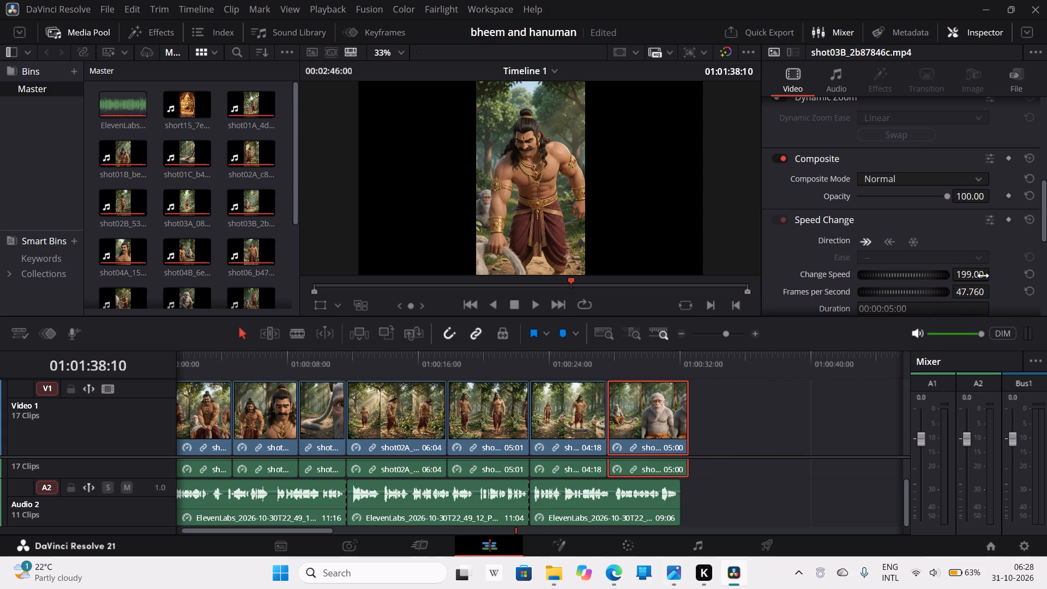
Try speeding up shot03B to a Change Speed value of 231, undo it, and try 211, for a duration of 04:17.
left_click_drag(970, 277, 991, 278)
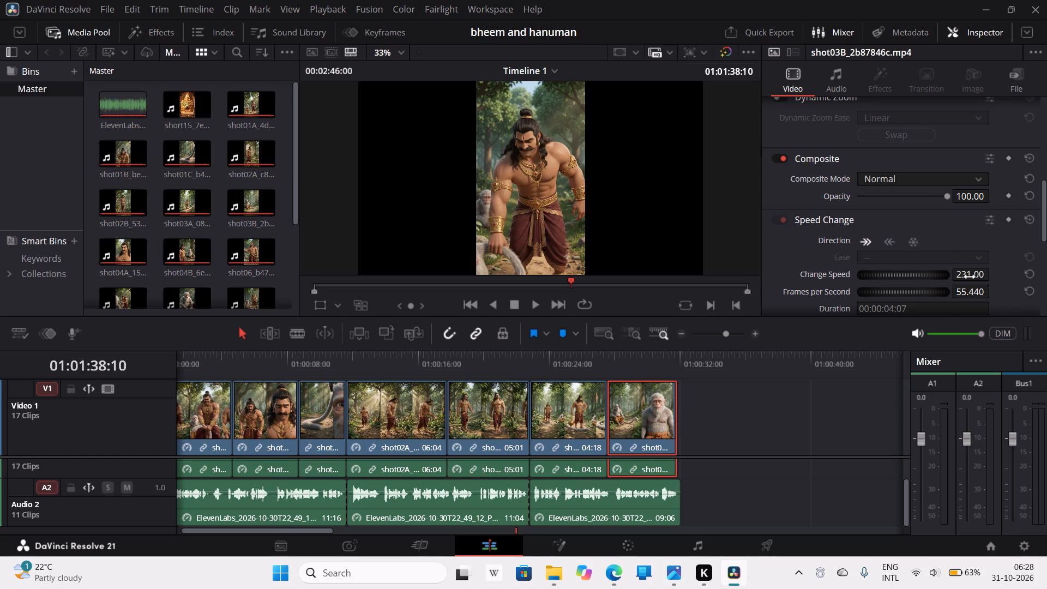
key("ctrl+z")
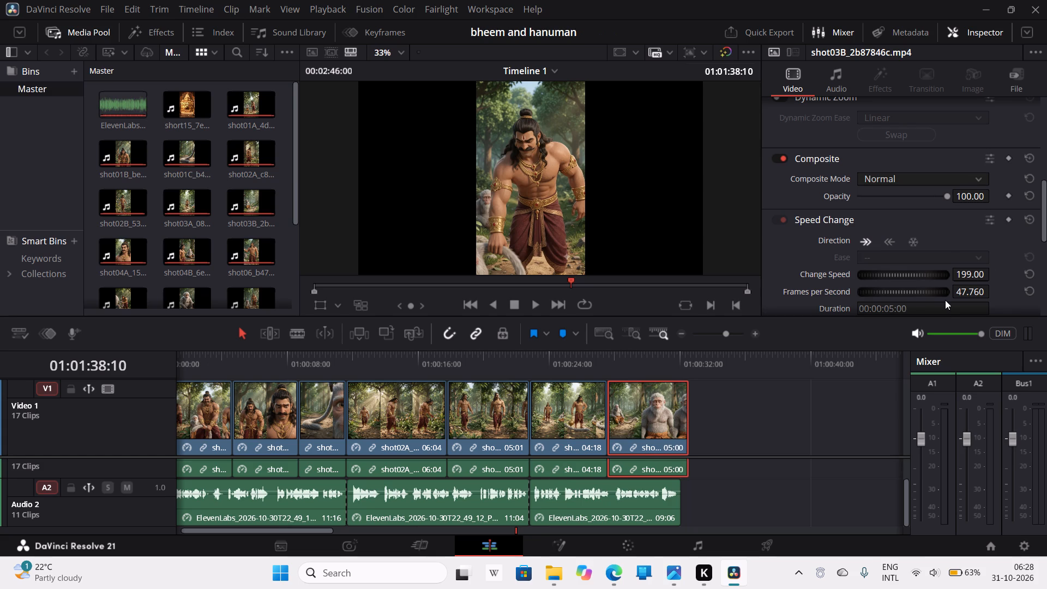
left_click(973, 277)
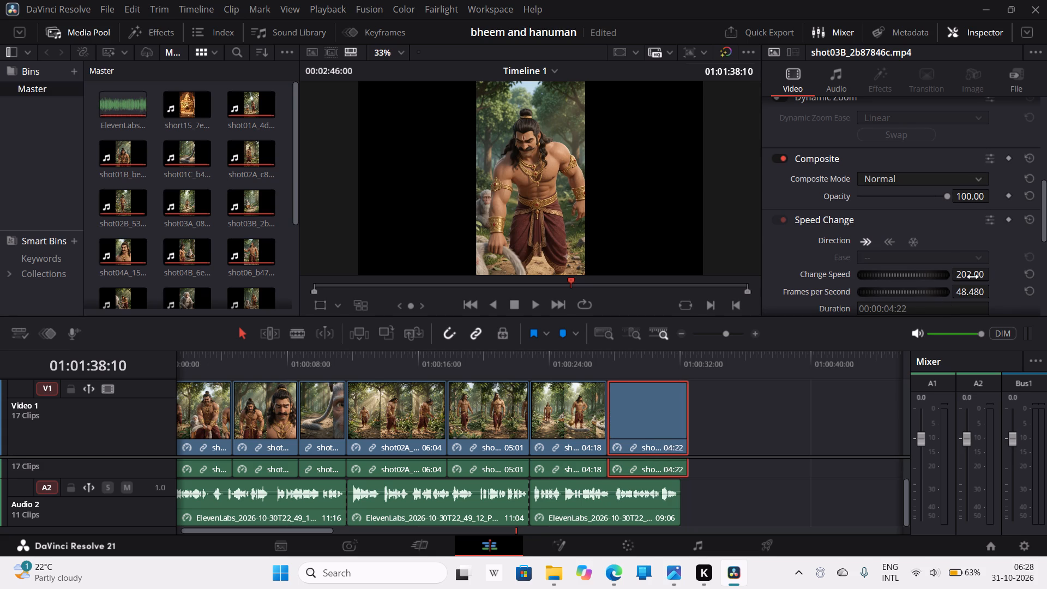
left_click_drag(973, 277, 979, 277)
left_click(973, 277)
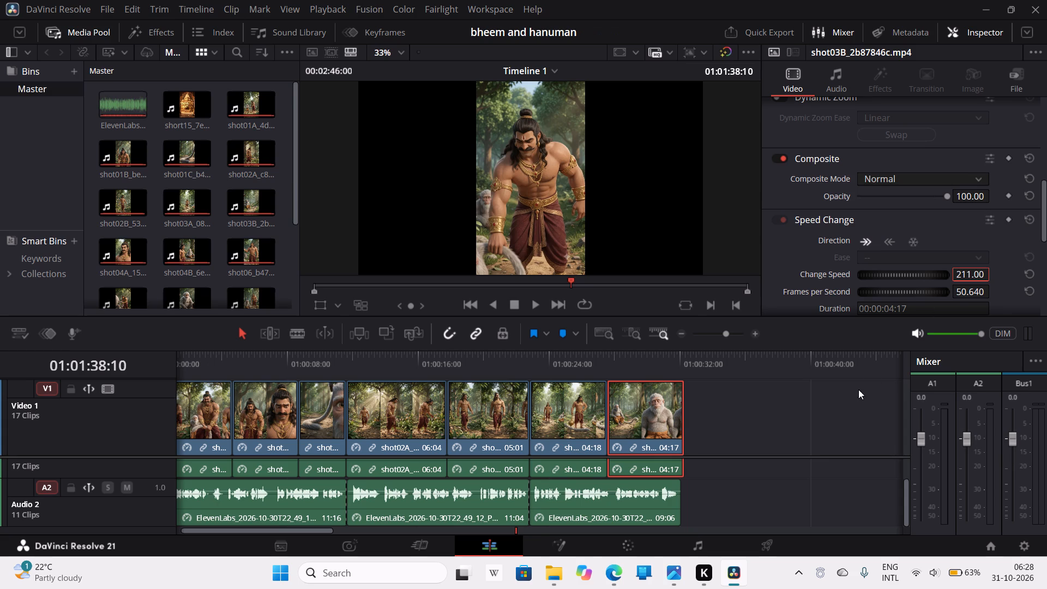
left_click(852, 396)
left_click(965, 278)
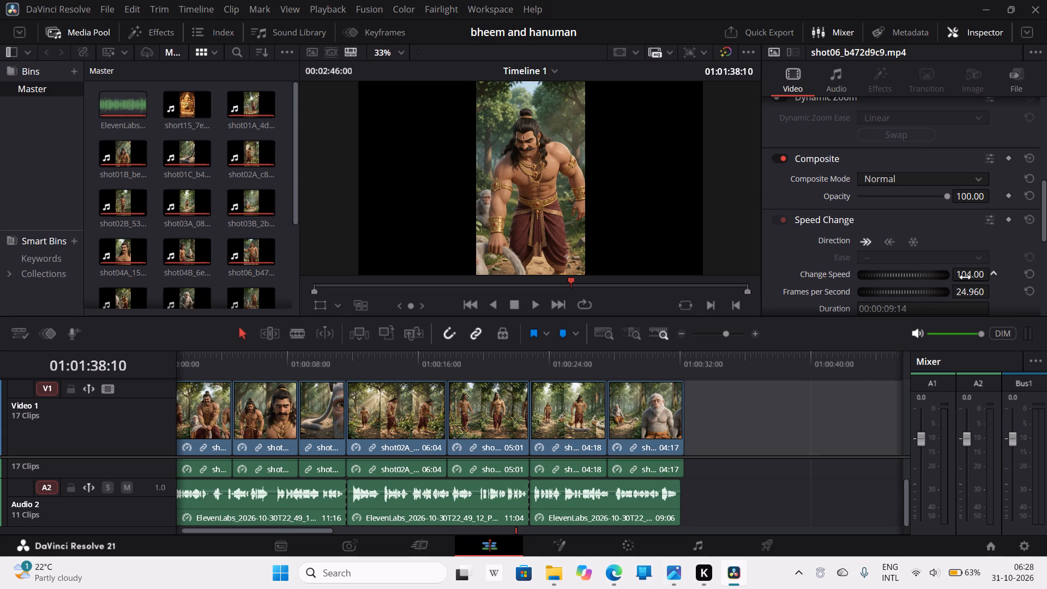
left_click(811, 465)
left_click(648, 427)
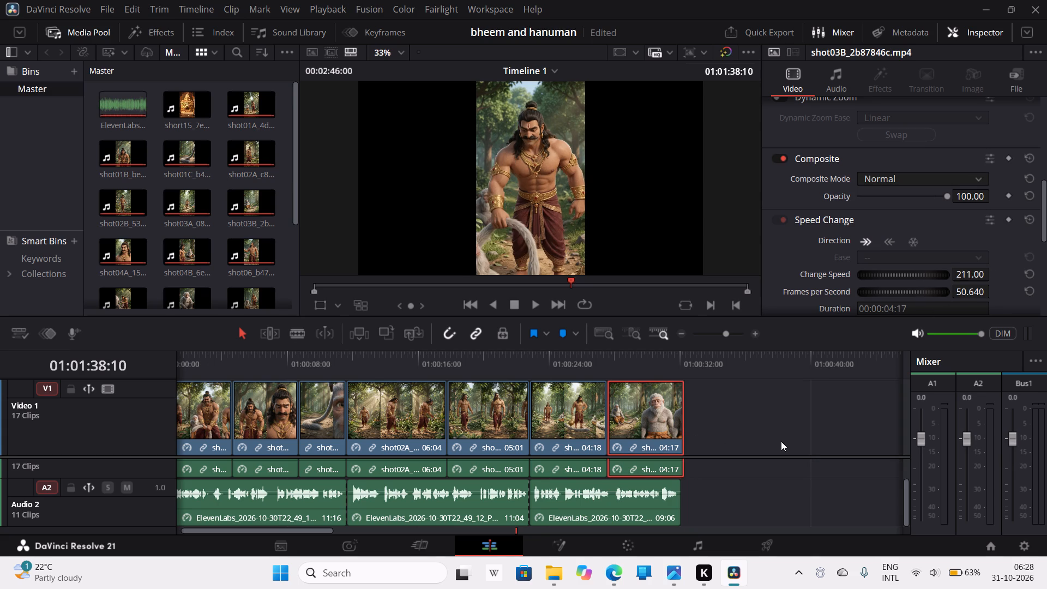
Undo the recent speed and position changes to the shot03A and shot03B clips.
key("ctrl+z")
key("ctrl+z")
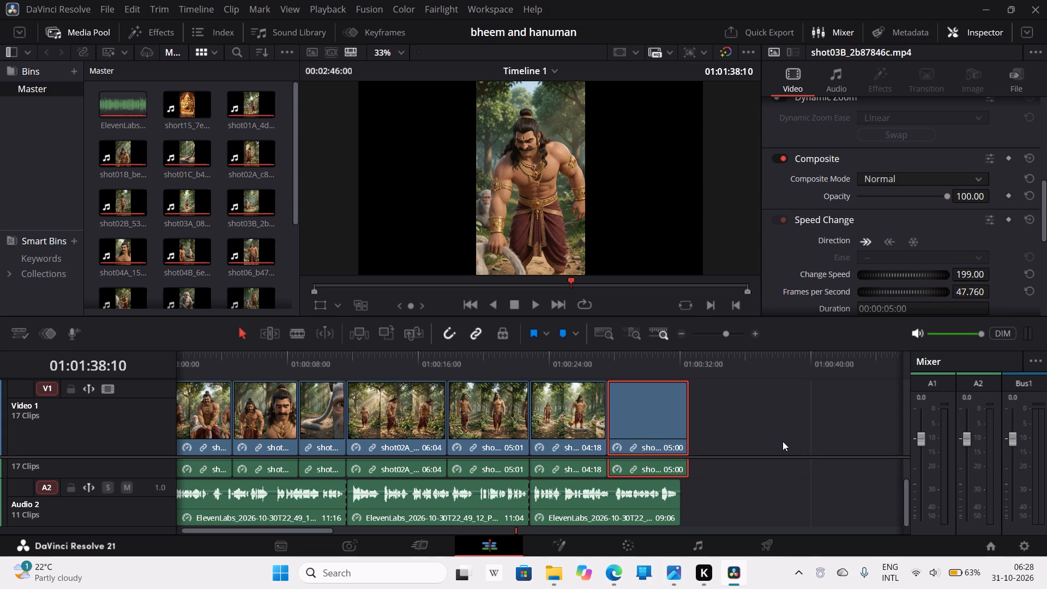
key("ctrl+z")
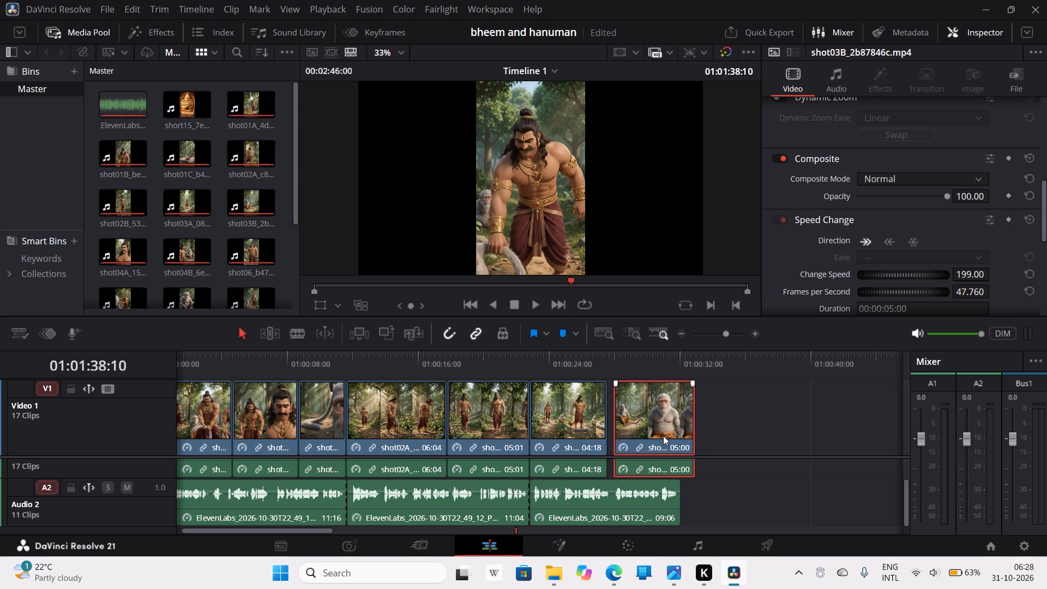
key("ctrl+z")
Speed up the shot03A clip slightly so its duration is 04:23.
left_click(576, 432)
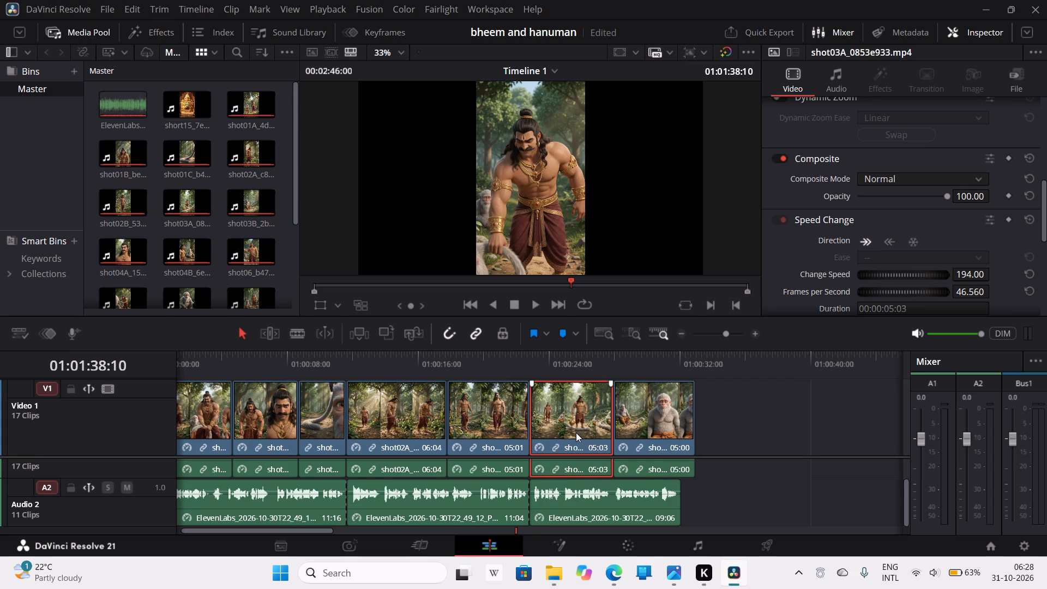
left_click_drag(964, 278, 963, 278)
left_click_drag(963, 278, 968, 278)
Move shot03B up against shot03A and raise its Change Speed value to 230, so it ends with the narration clip below.
left_click(673, 441)
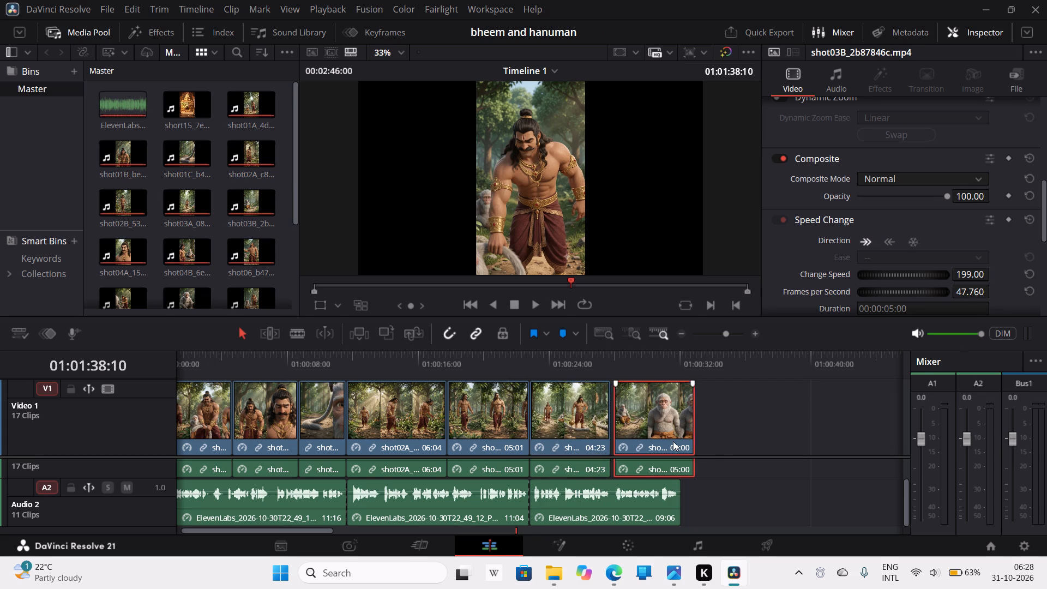
left_click(969, 275)
left_click_drag(658, 432, 657, 433)
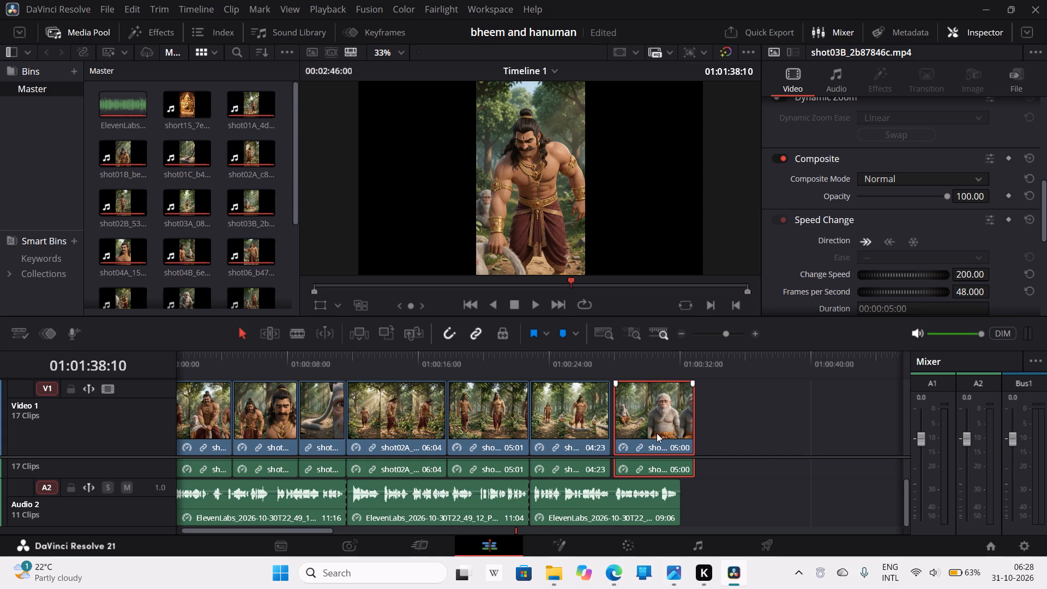
left_click_drag(657, 433, 650, 434)
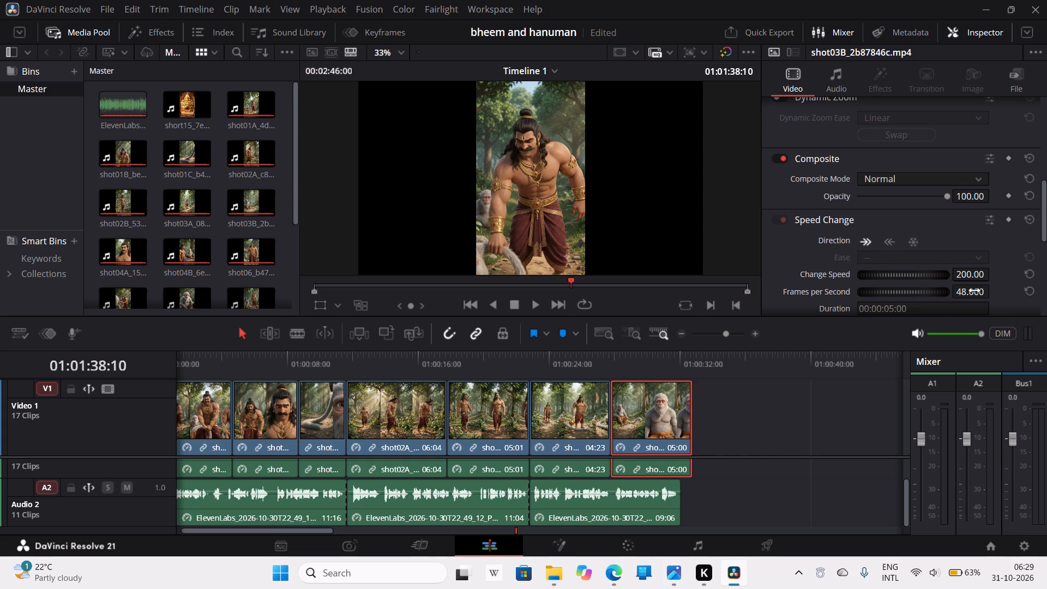
left_click_drag(967, 277, 976, 276)
left_click_drag(967, 277, 971, 277)
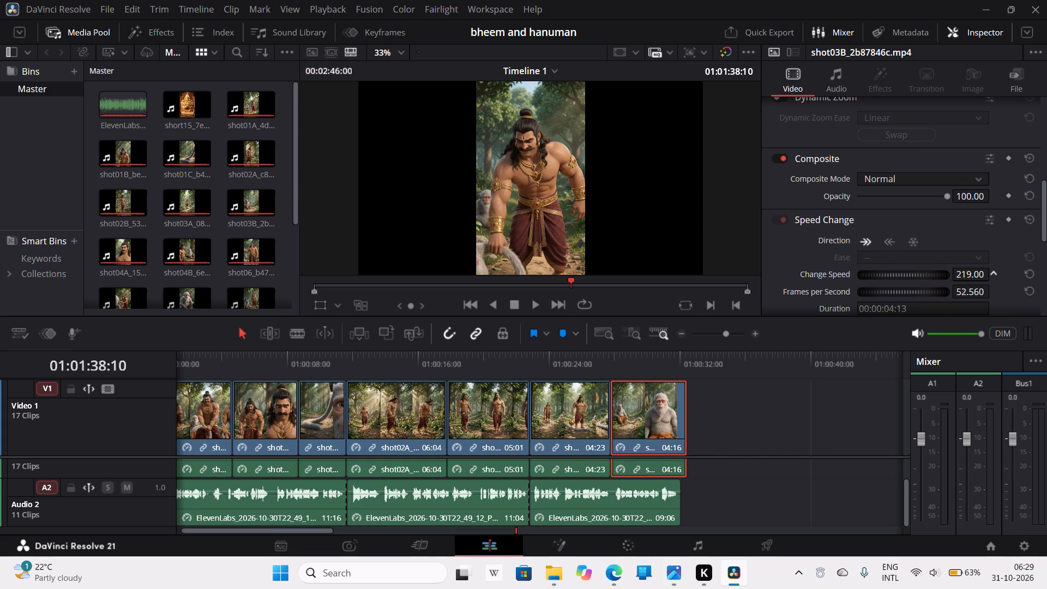
left_click_drag(971, 277, 976, 275)
left_click(967, 277)
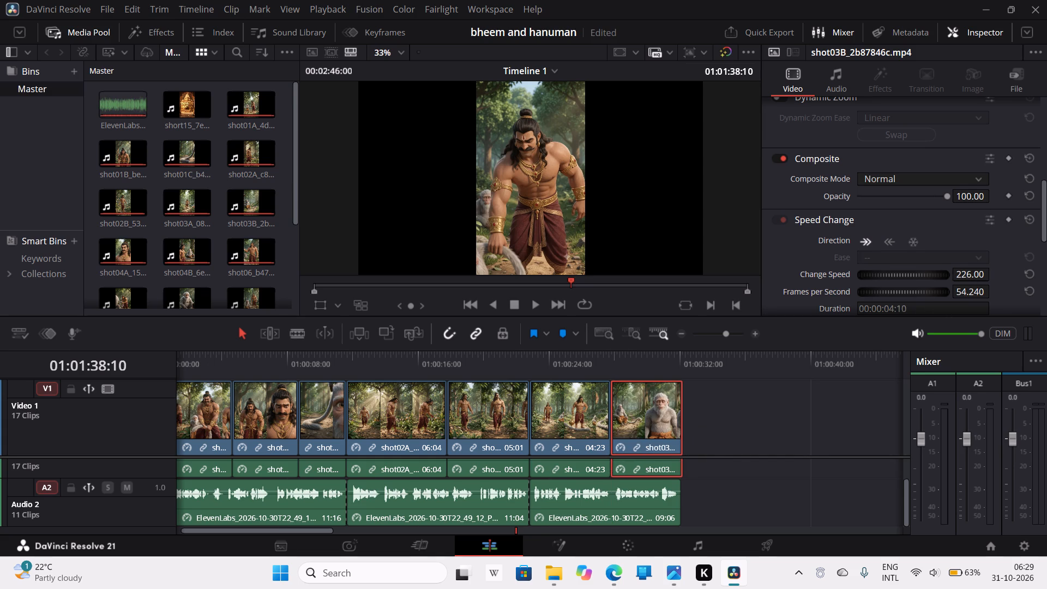
left_click(735, 485)
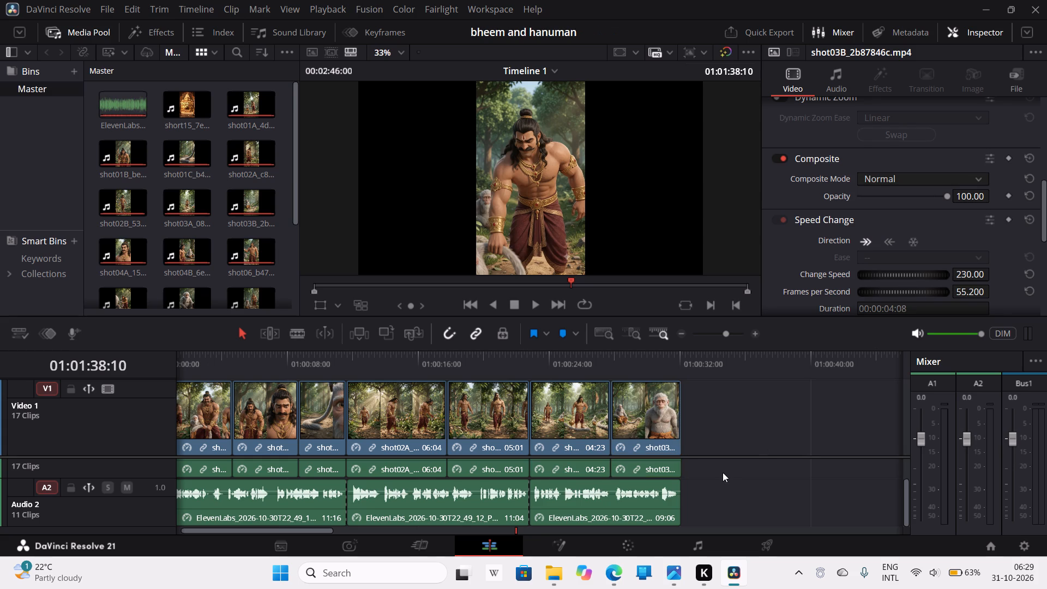
left_click(677, 431)
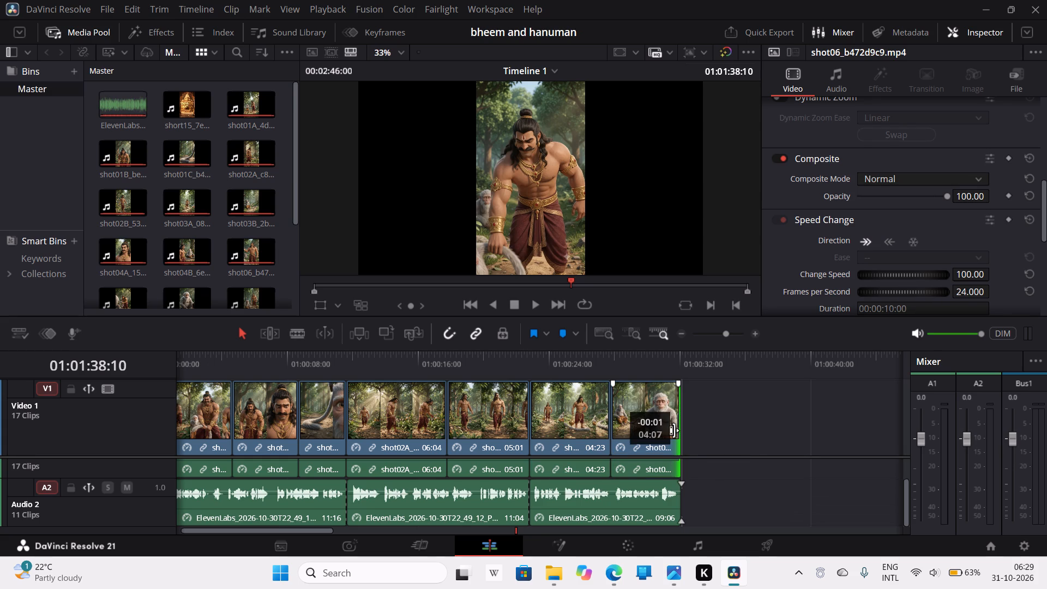
Move the shot04A clip earlier on Video 1 so it starts directly after shot03B, about 32 seconds in.
scroll(731, 452, "left", 2)
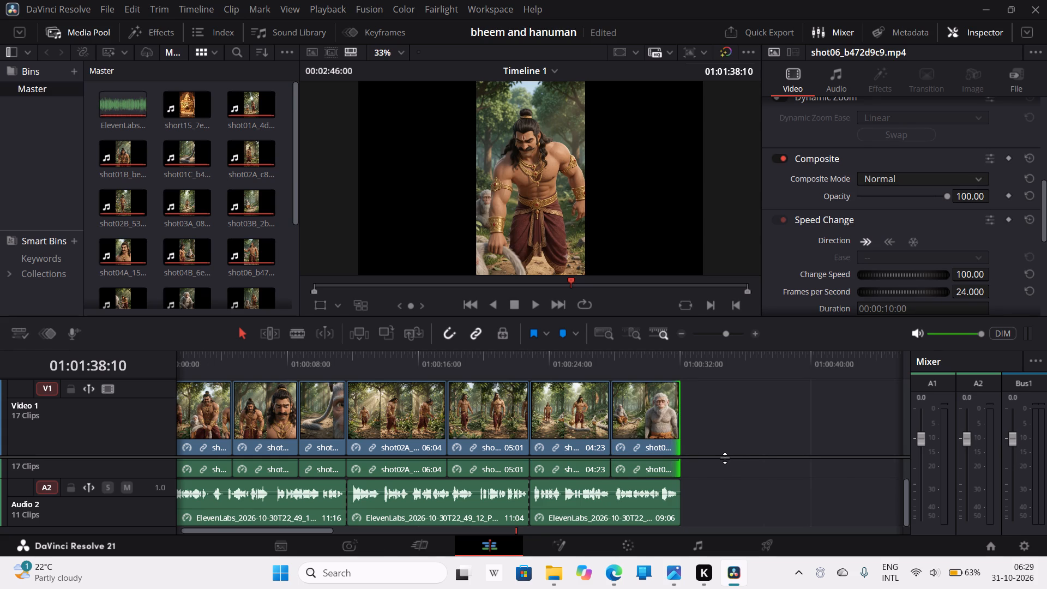
scroll(725, 458, "left", 4)
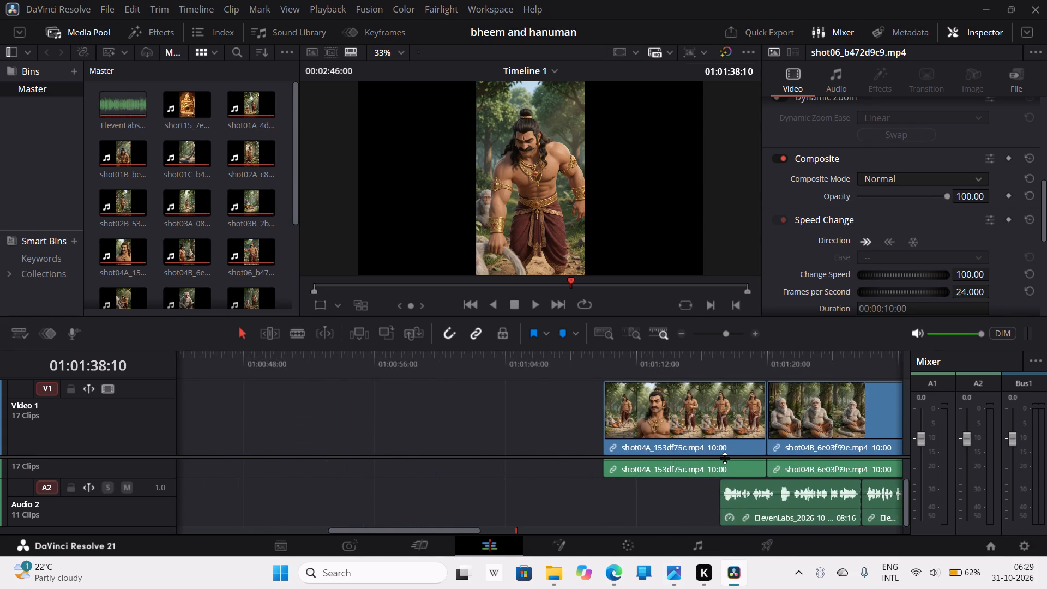
scroll(725, 458, "left", 1)
scroll(806, 431, "left", 1)
left_click_drag(810, 427, 485, 437)
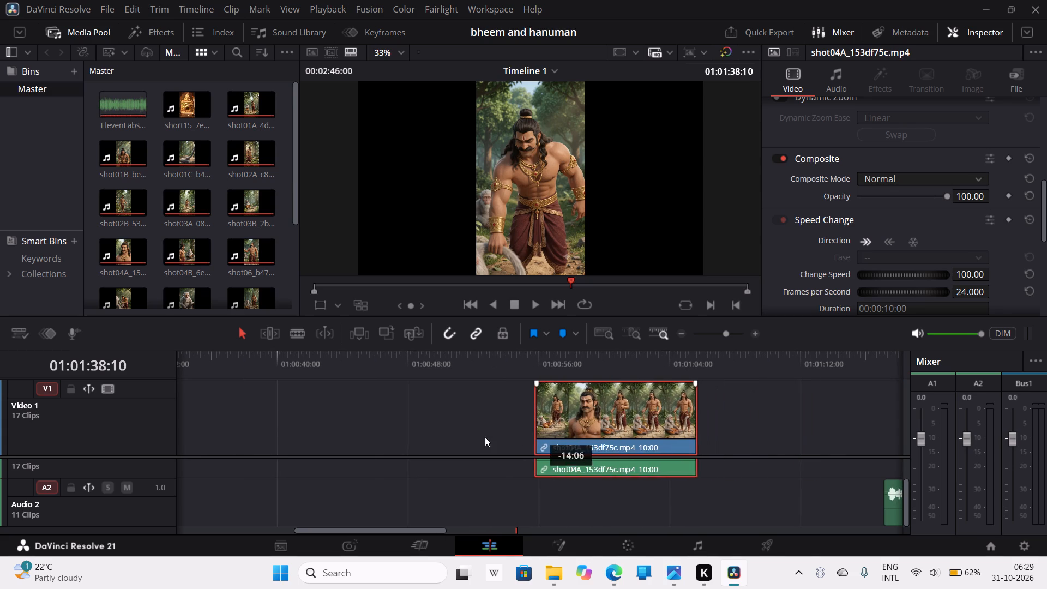
left_click_drag(485, 437, 237, 432)
scroll(302, 439, "right", 1)
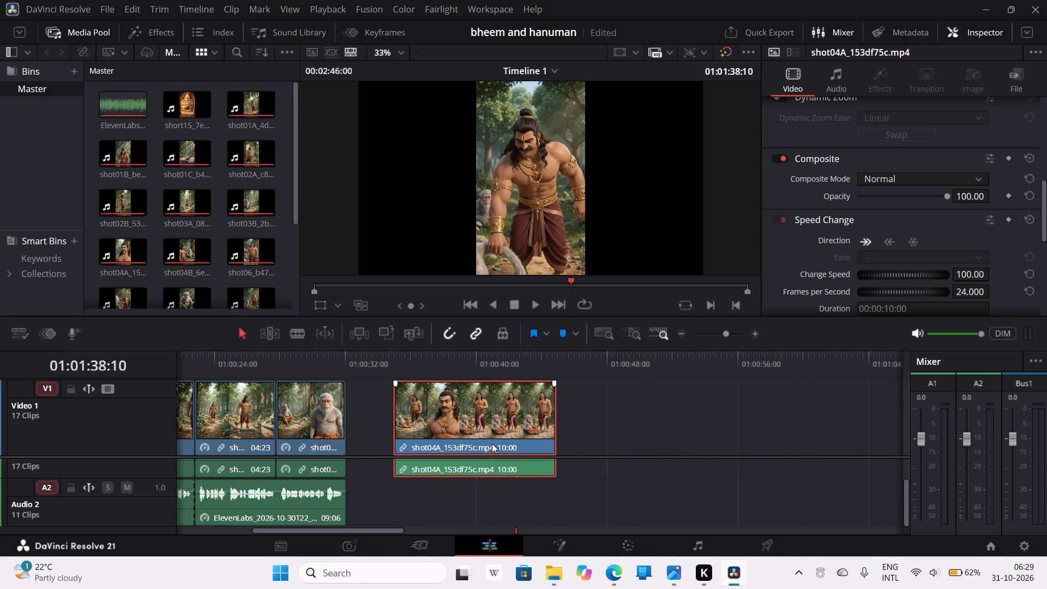
left_click_drag(514, 428, 475, 432)
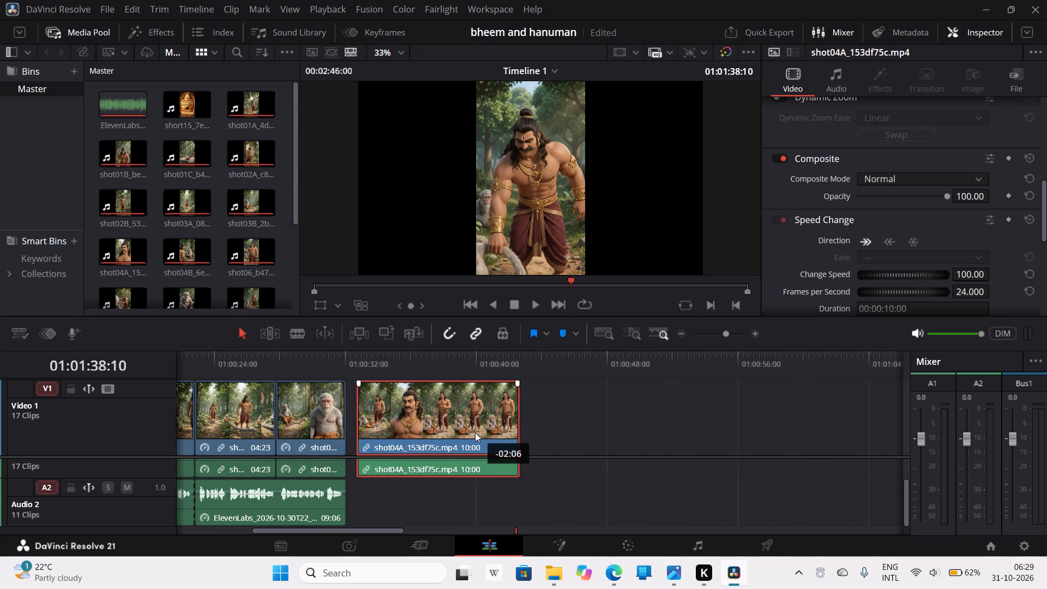
left_click_drag(475, 432, 471, 432)
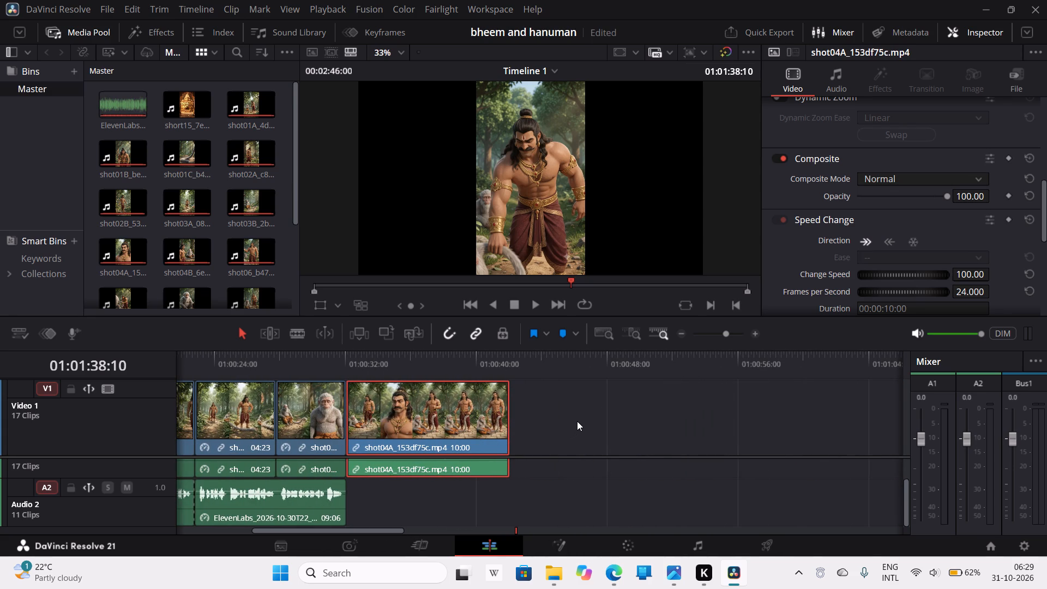
Move the shot04B clip earlier on Video 1 so it starts directly after shot04A, about 42 seconds in.
scroll(571, 436, "left", 1)
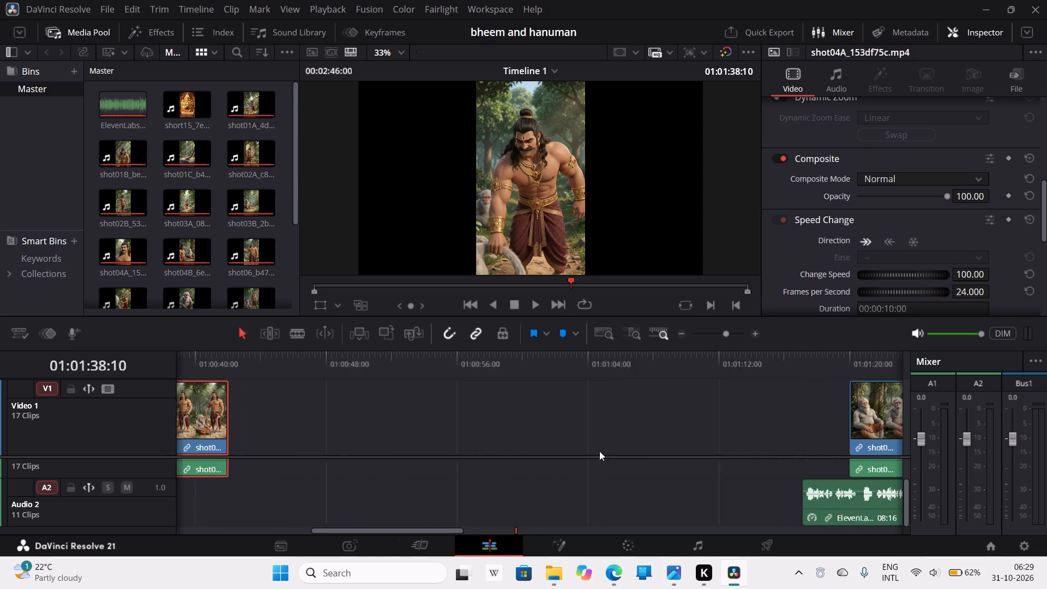
scroll(599, 451, "left", 1)
left_click_drag(778, 417, 269, 430)
scroll(340, 430, "right", 2)
left_click_drag(611, 425, 506, 437)
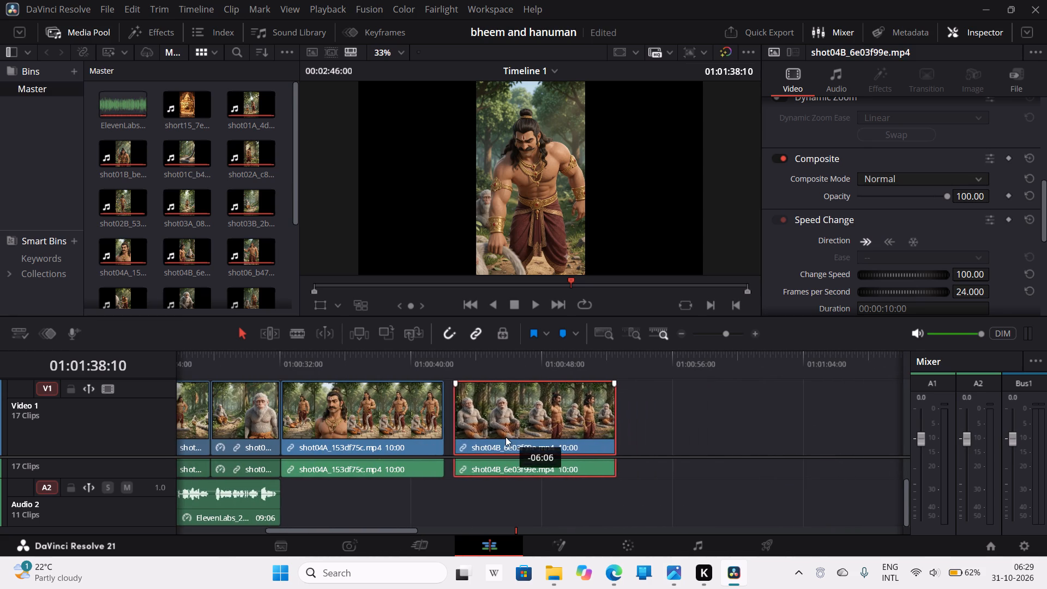
left_click_drag(506, 437, 504, 437)
Move the shot06 clip earlier on Video 1 so it starts directly after shot04B, about 52 seconds in.
scroll(576, 443, "left", 2)
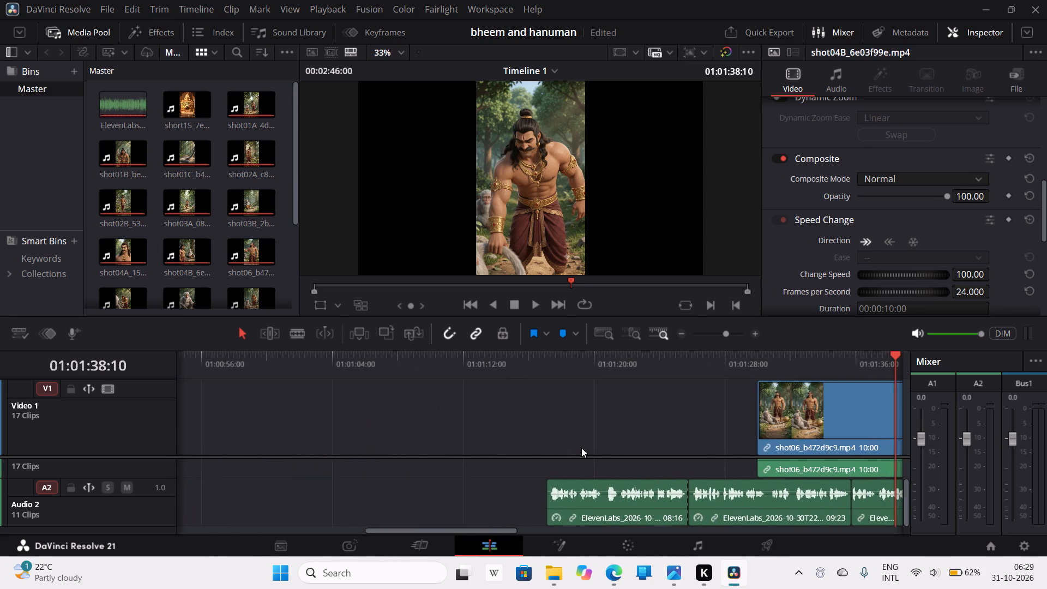
scroll(581, 448, "left", 1)
left_click_drag(783, 425, 304, 435)
scroll(424, 432, "right", 1)
left_click_drag(641, 432, 497, 436)
Move the shot08A clip earlier on Video 1 so it starts directly after shot06, about 1 minute 2 seconds in.
scroll(497, 436, "left", 3)
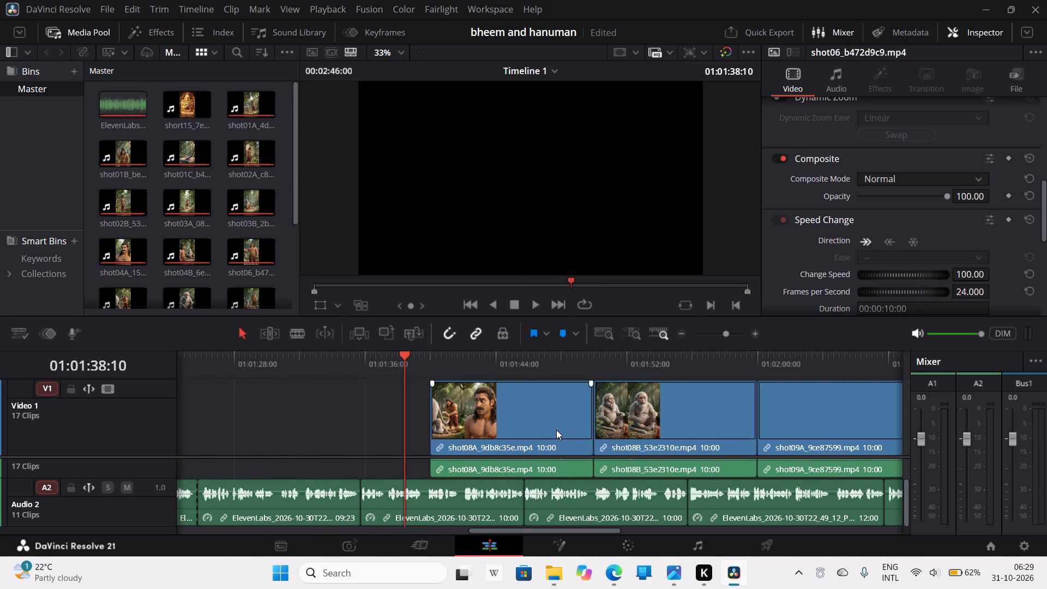
left_click_drag(549, 430, 312, 435)
scroll(335, 431, "right", 1)
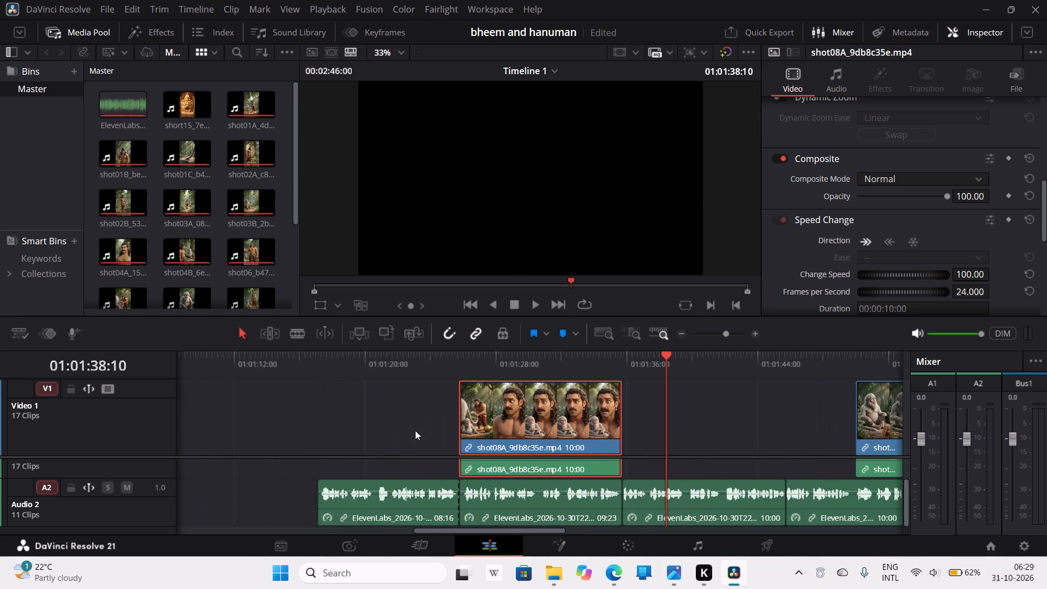
scroll(415, 430, "right", 1)
left_click_drag(567, 432, 320, 439)
scroll(342, 438, "right", 1)
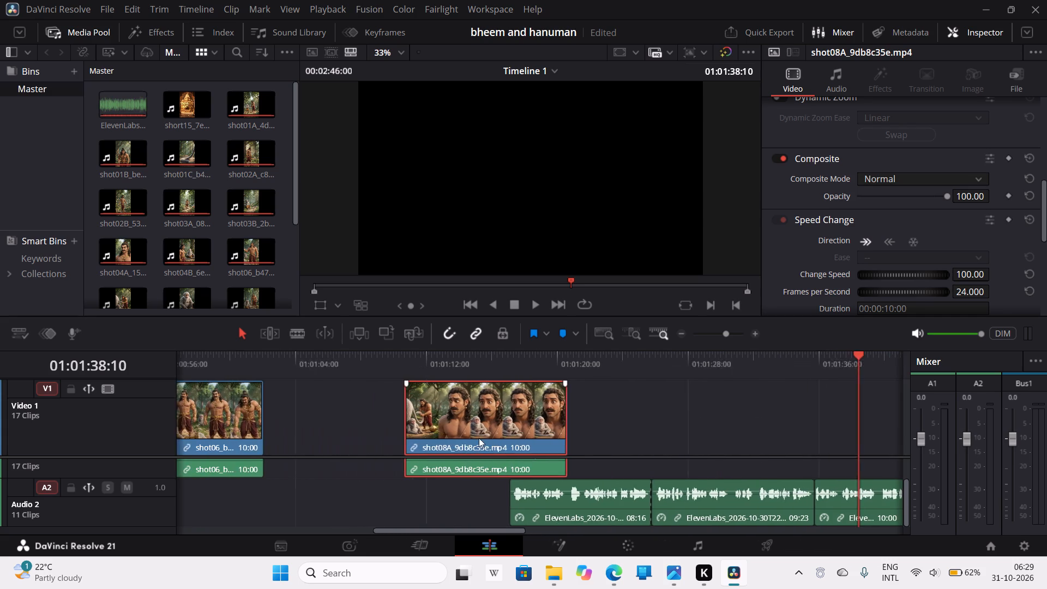
scroll(479, 438, "right", 1)
left_click_drag(551, 436, 416, 446)
Move the linked narration clips on Audio 2 later so that the last one ends together with shot14B on Video 1.
scroll(424, 445, "left", 1)
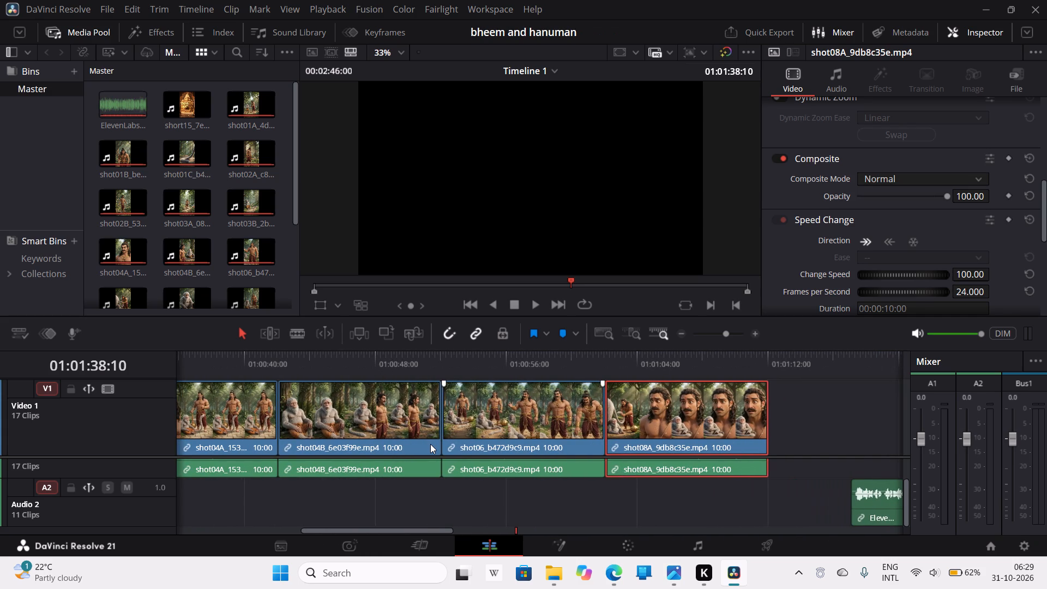
scroll(430, 444, "left", 1)
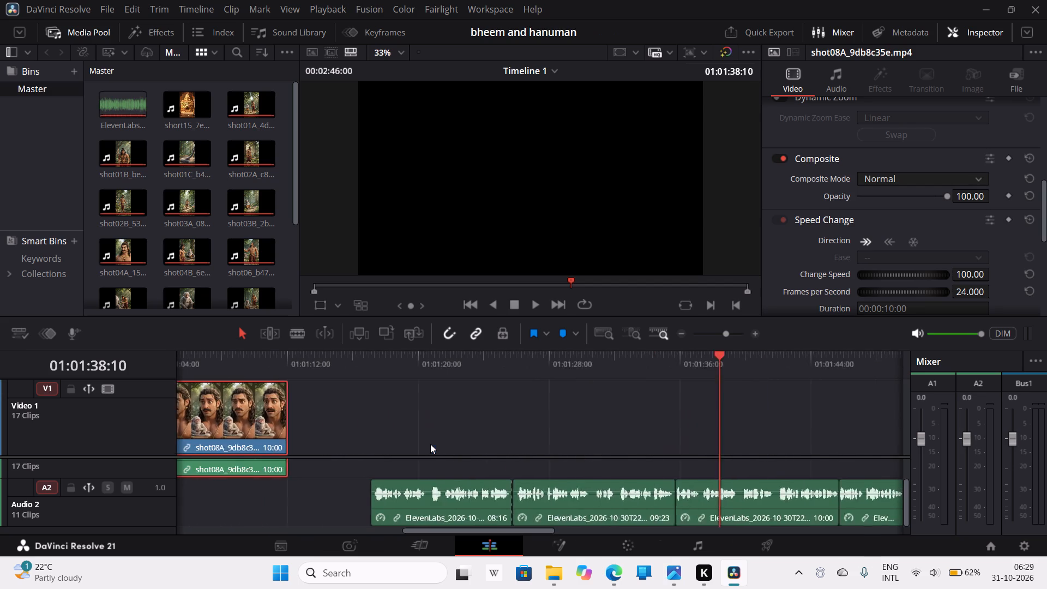
scroll(430, 444, "left", 1)
scroll(506, 433, "right", 4)
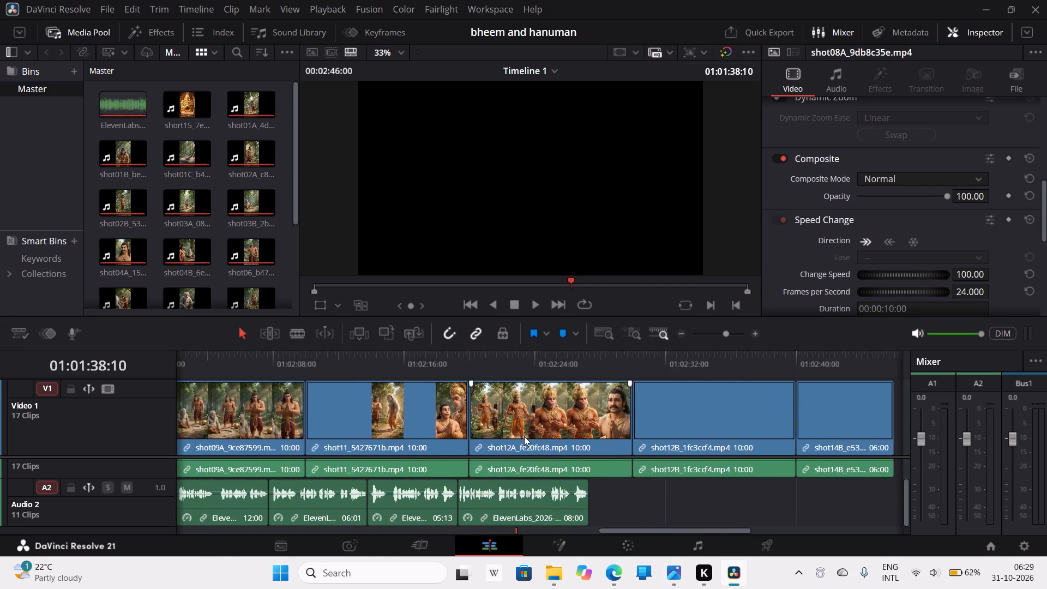
scroll(524, 436, "right", 1)
scroll(535, 437, "left", 3)
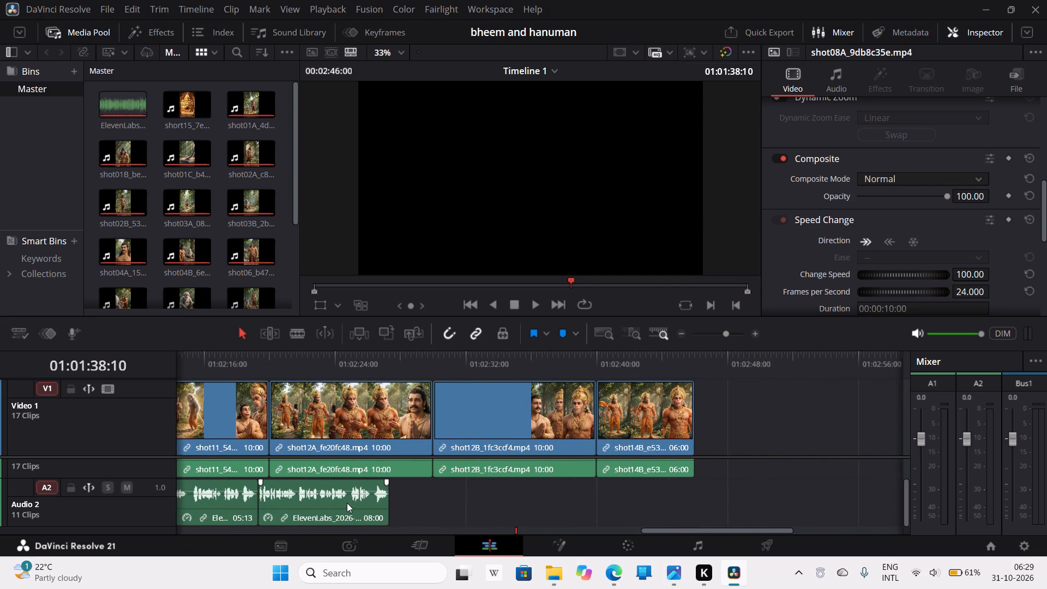
left_click_drag(335, 510, 472, 508)
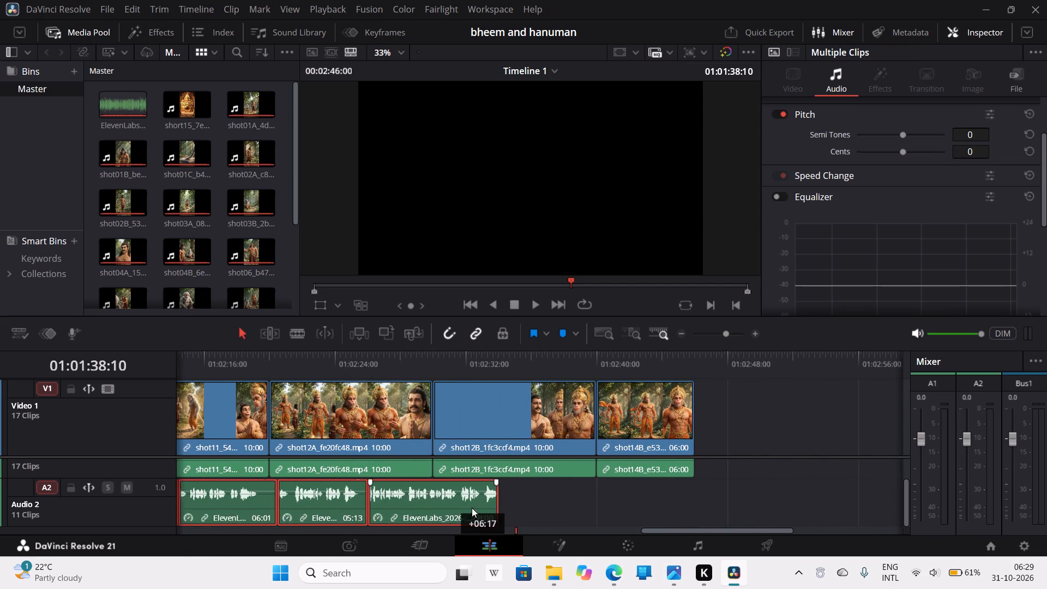
left_click_drag(472, 508, 629, 496)
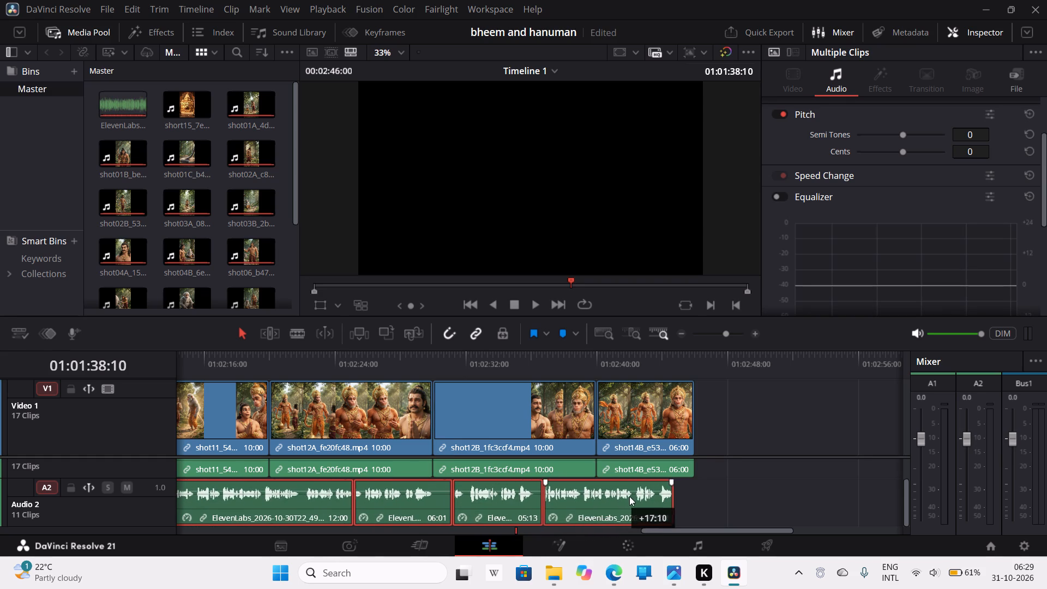
left_click_drag(629, 496, 646, 496)
Add the short15 clip from the media pool to Video 1 directly after shot14B.
left_click(181, 108)
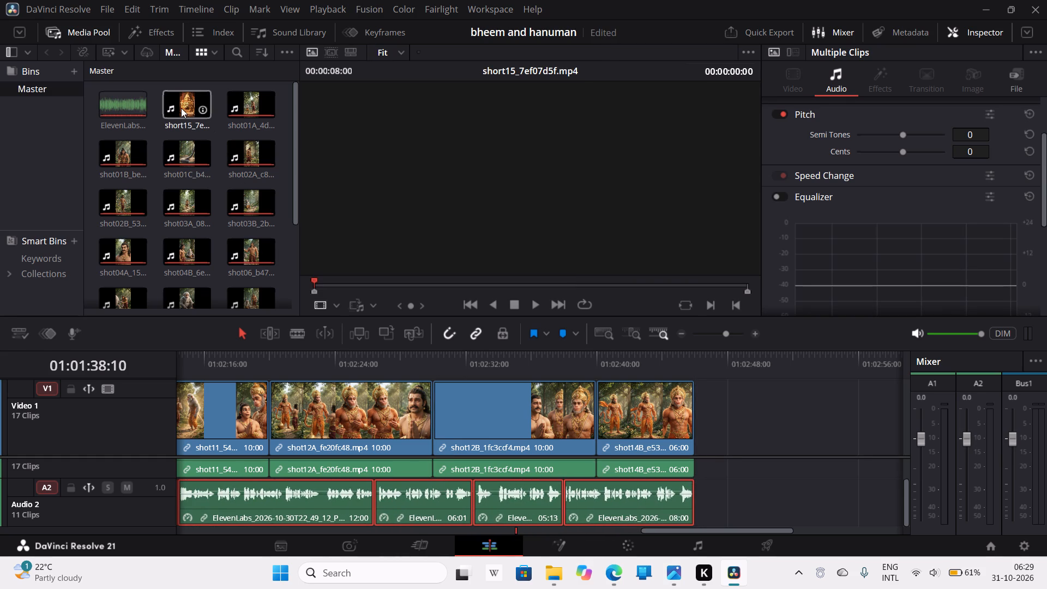
left_click_drag(181, 108, 748, 405)
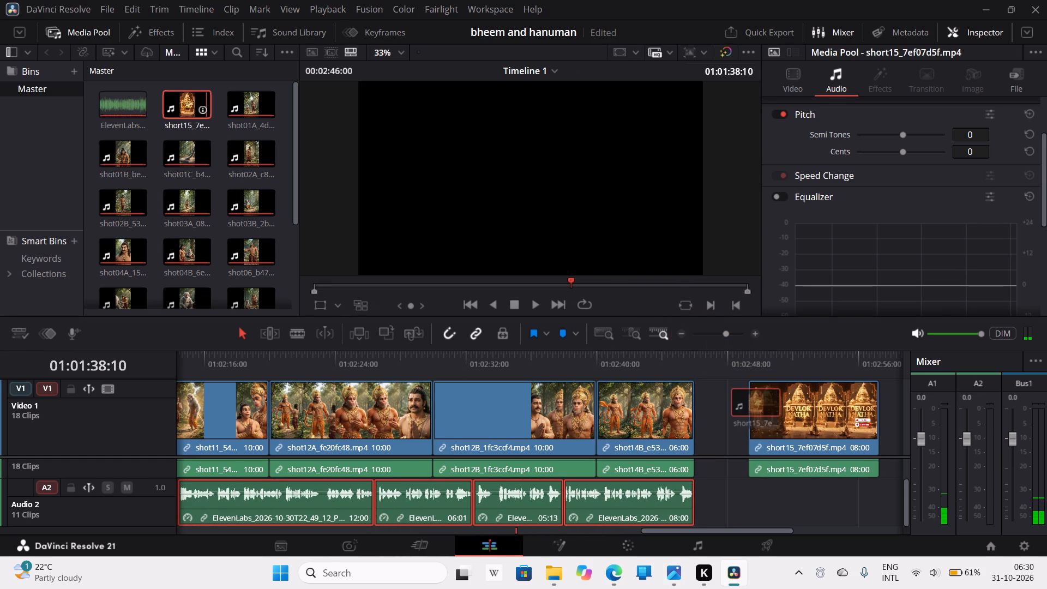
left_click_drag(748, 405, 701, 408)
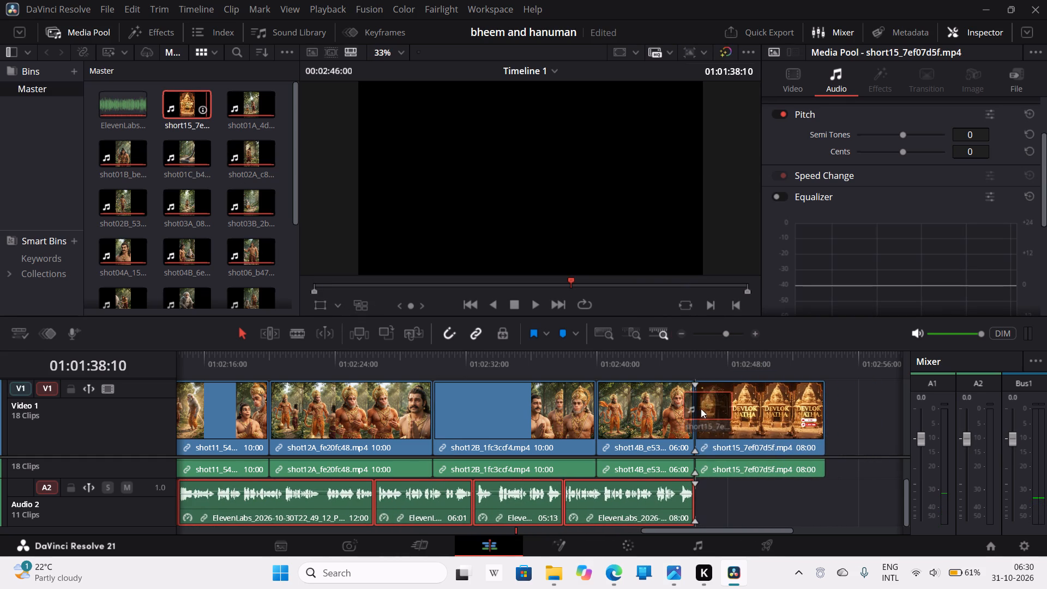
Move the linked narration clips on Audio 2 further along so that the last one ends together with the short15 clip.
left_click_drag(639, 506, 701, 497)
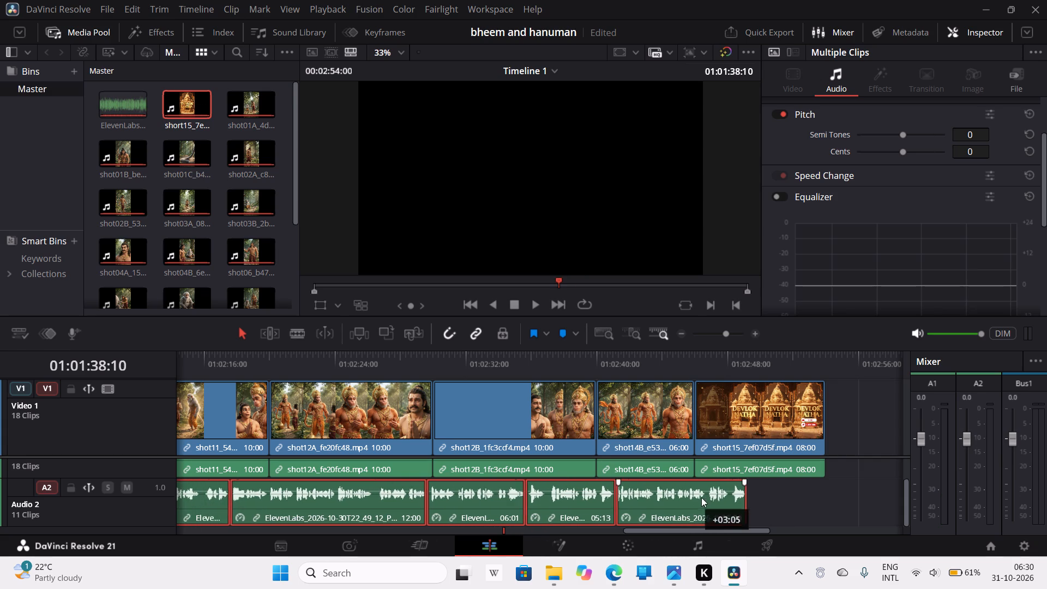
left_click_drag(701, 497, 773, 492)
Unlink the narration clips on Audio 2 from each other and select only the last one.
right_click(745, 501)
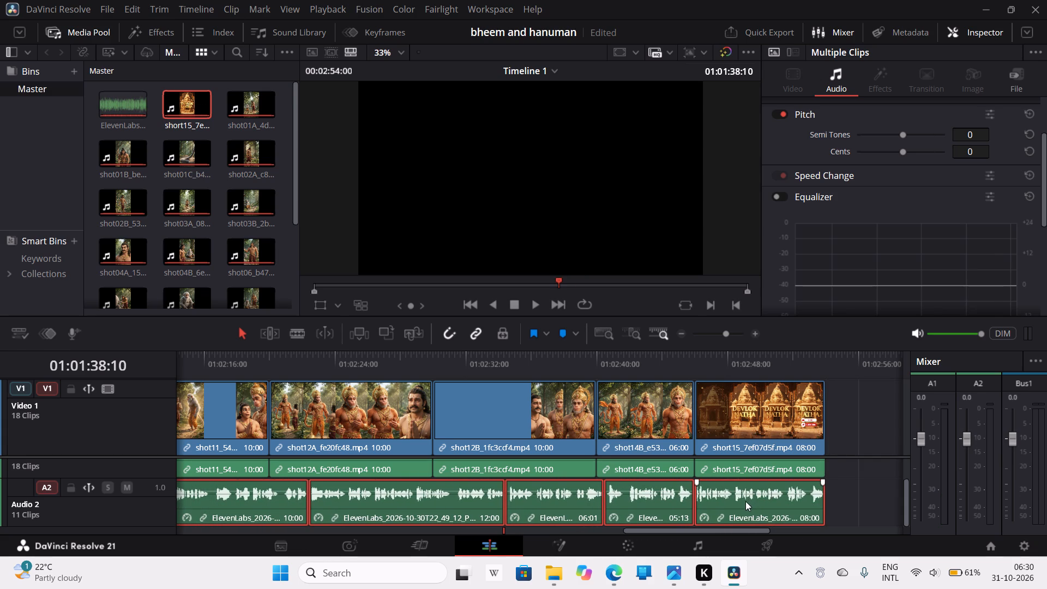
left_click(780, 493)
right_click(759, 504)
left_click(772, 496)
left_click(844, 498)
left_click(775, 509)
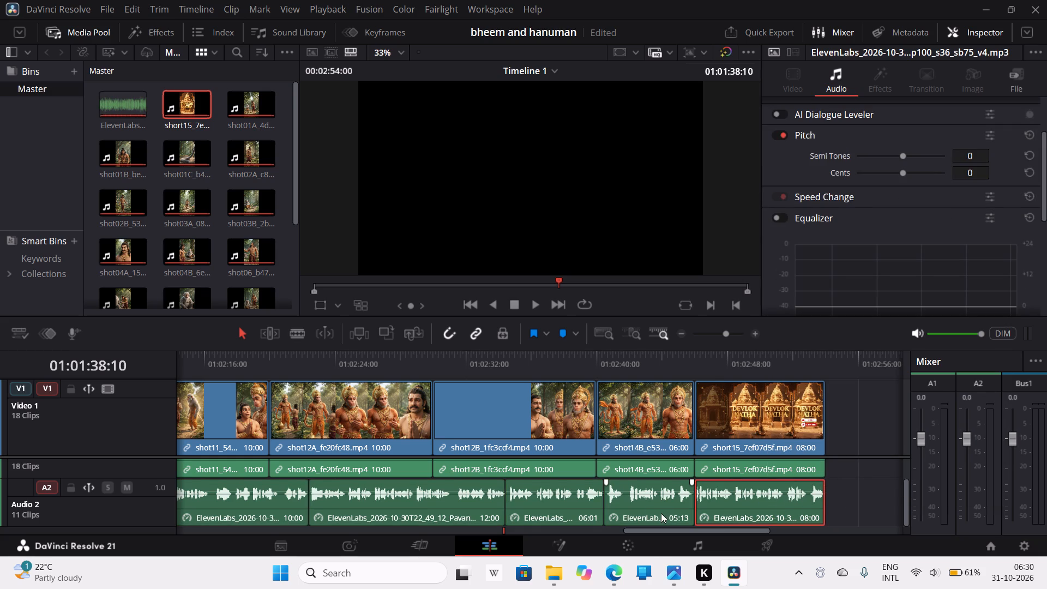
Raise shot12B's Change Speed value to 142 and further to 162, moving the shortened clip up against shot14B.
left_click(556, 429)
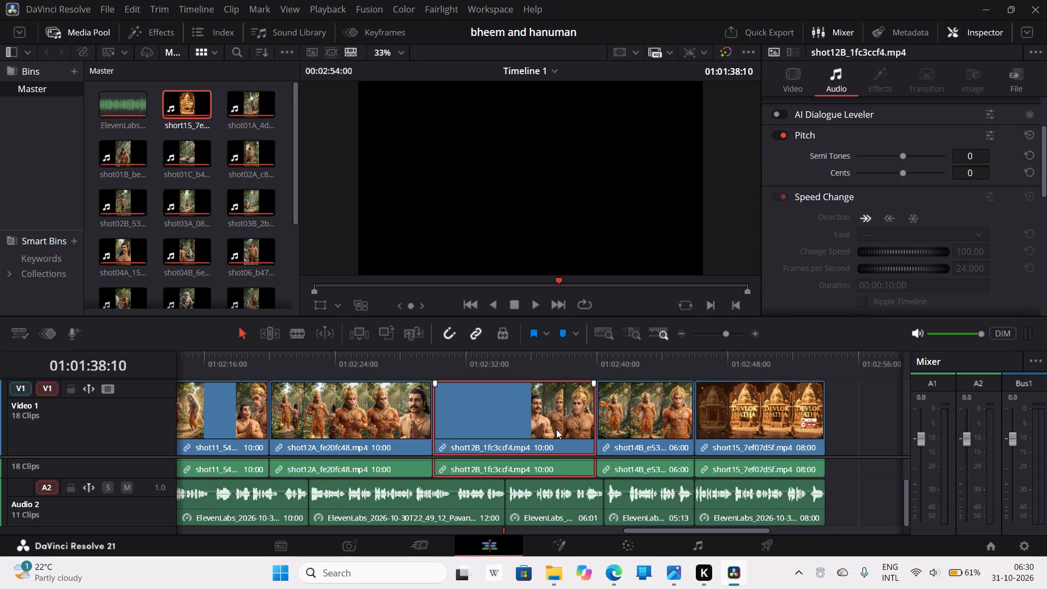
left_click(796, 79)
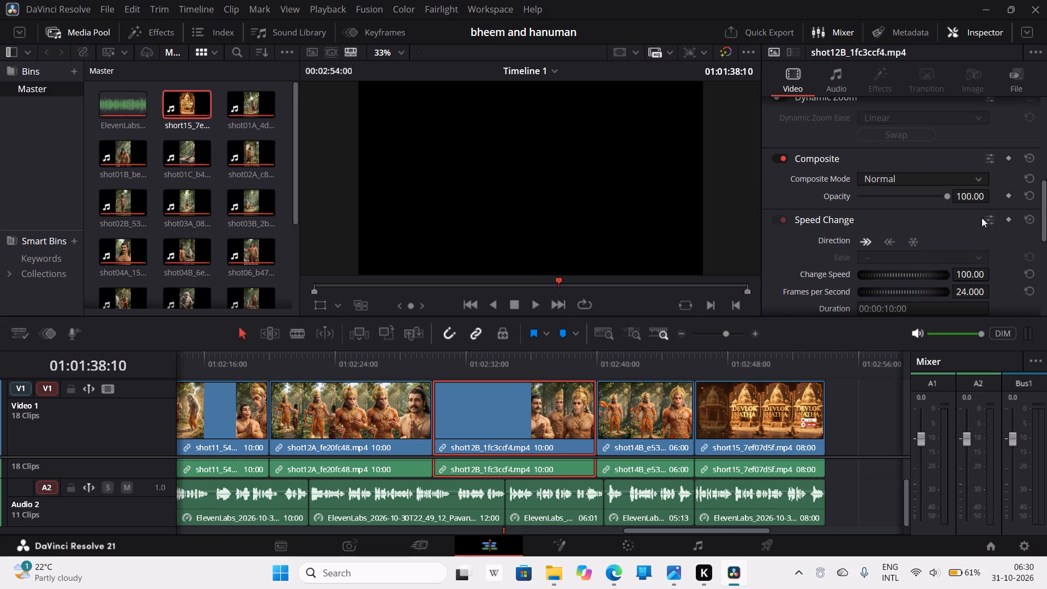
left_click_drag(965, 275, 982, 275)
left_click_drag(965, 273, 976, 271)
left_click_drag(501, 437, 502, 437)
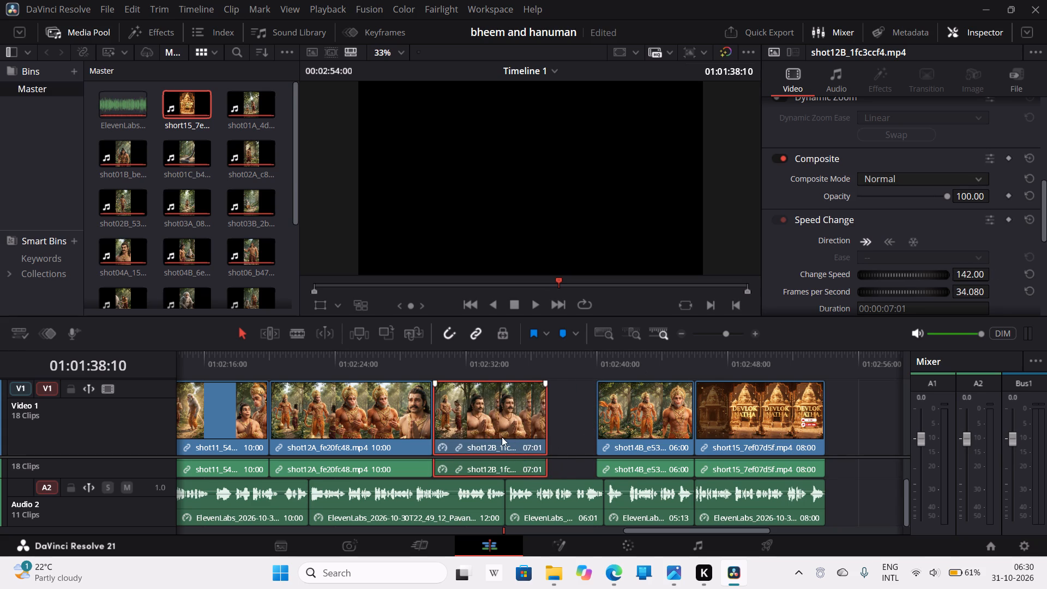
left_click_drag(502, 437, 547, 440)
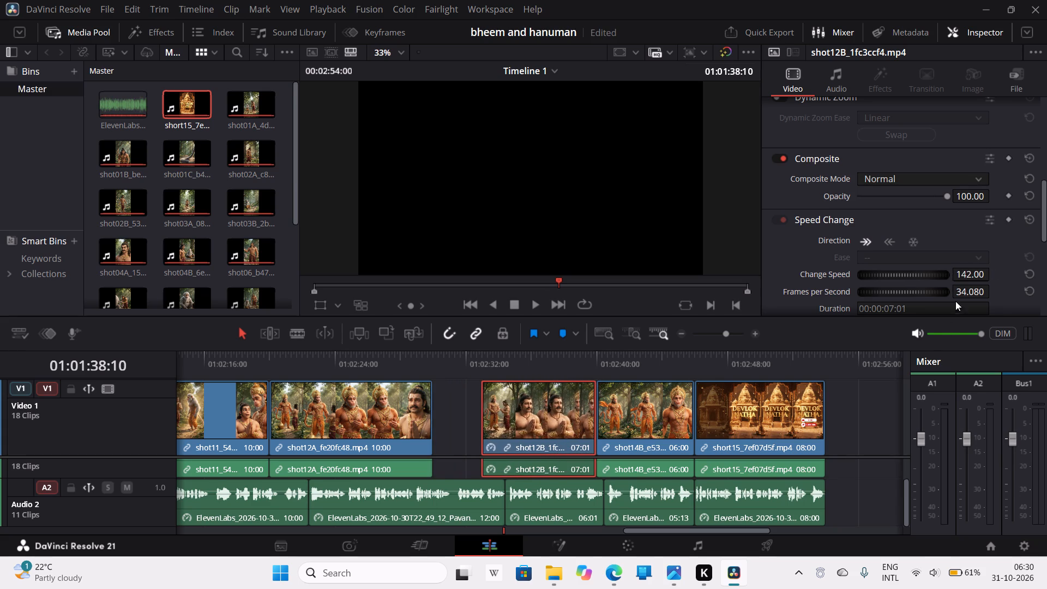
left_click_drag(969, 275, 983, 275)
left_click(970, 275)
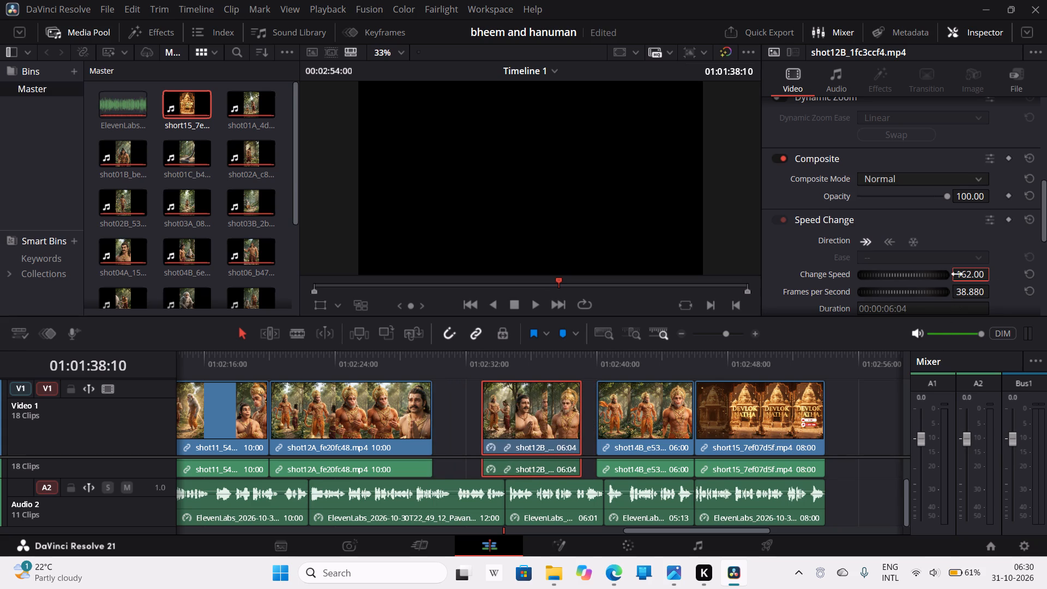
left_click_drag(520, 433, 532, 431)
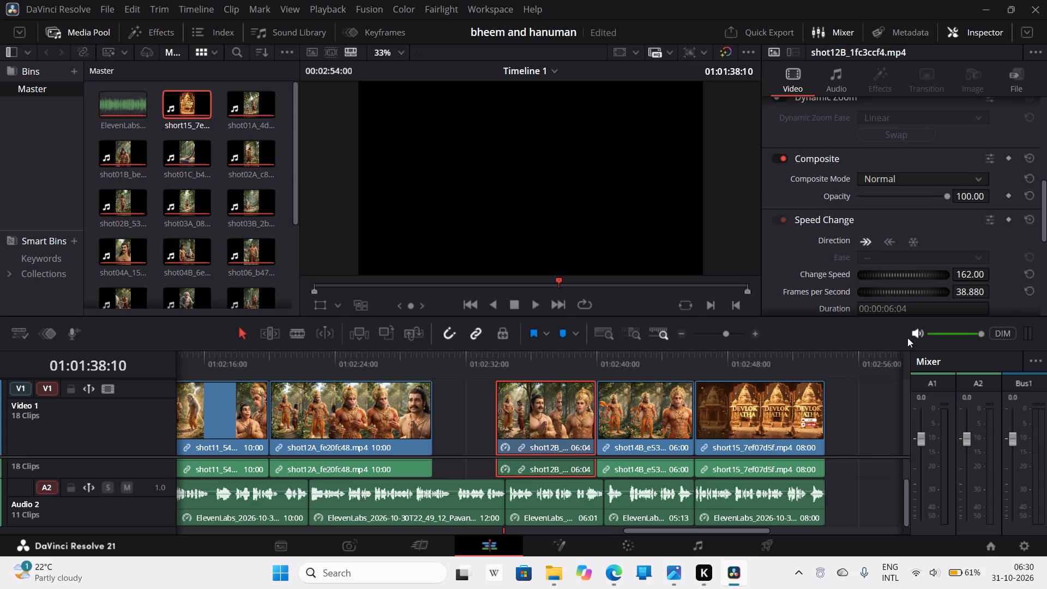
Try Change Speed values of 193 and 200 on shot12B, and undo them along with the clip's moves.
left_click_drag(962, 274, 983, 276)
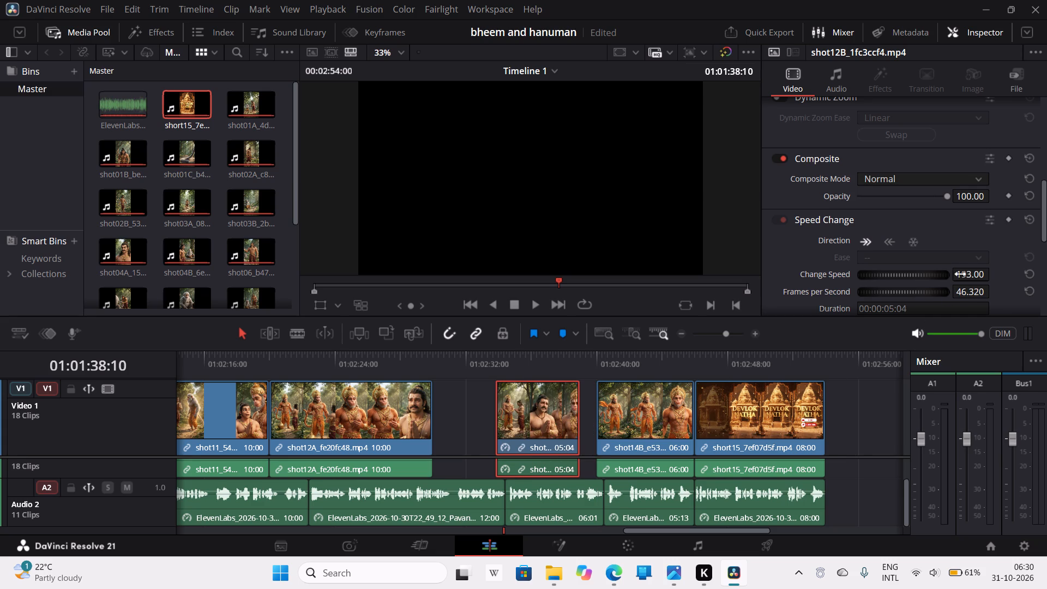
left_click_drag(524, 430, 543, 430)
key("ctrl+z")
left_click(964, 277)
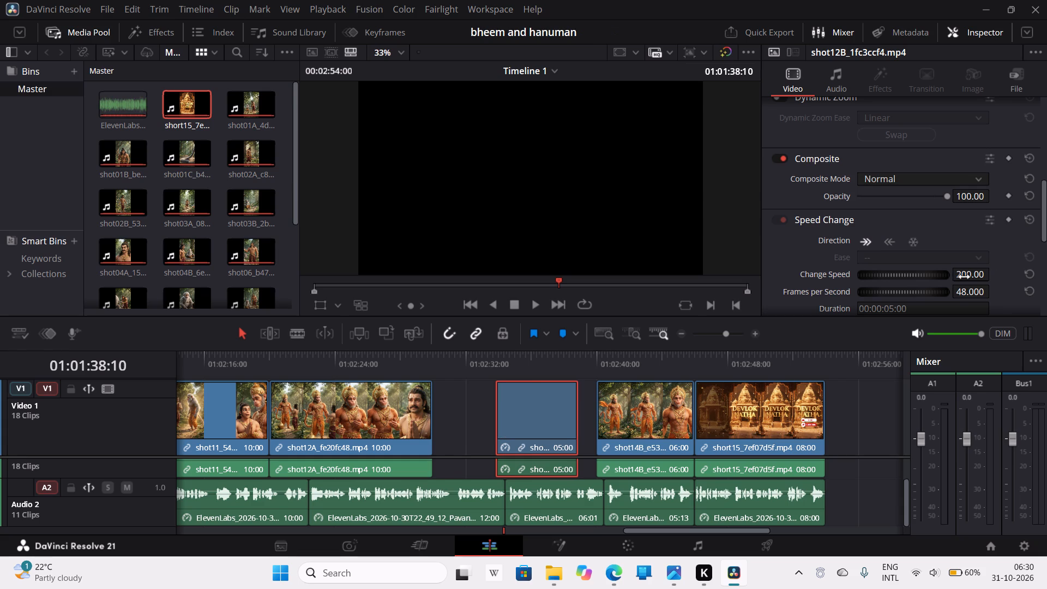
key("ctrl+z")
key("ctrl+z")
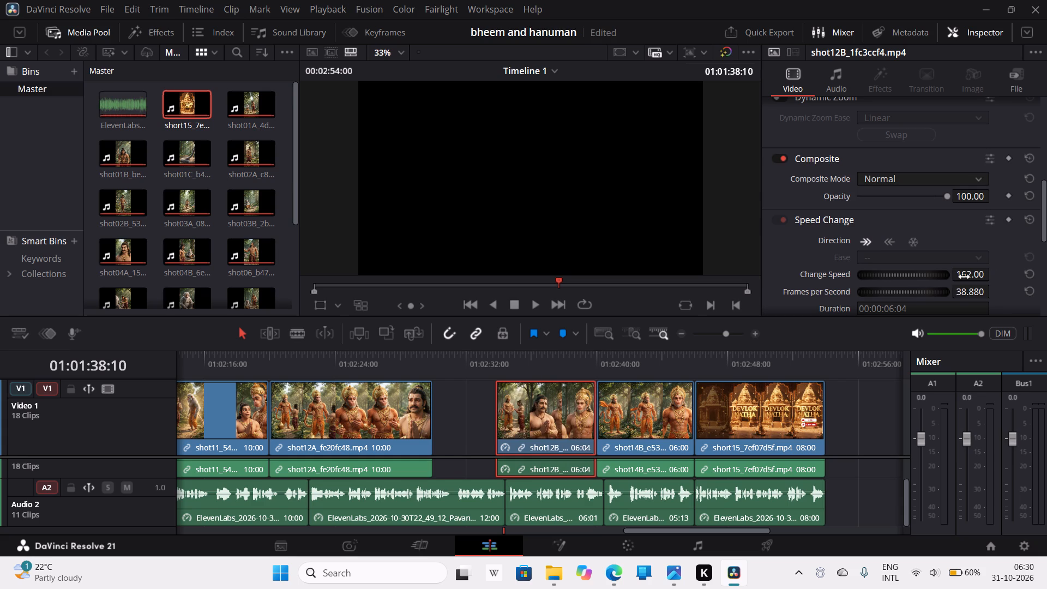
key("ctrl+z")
Raise shot12B's Change Speed value to 172 and move the clip to start with the 06:01 narration clip, overlapping shot14B's start.
left_click_drag(971, 275, 976, 275)
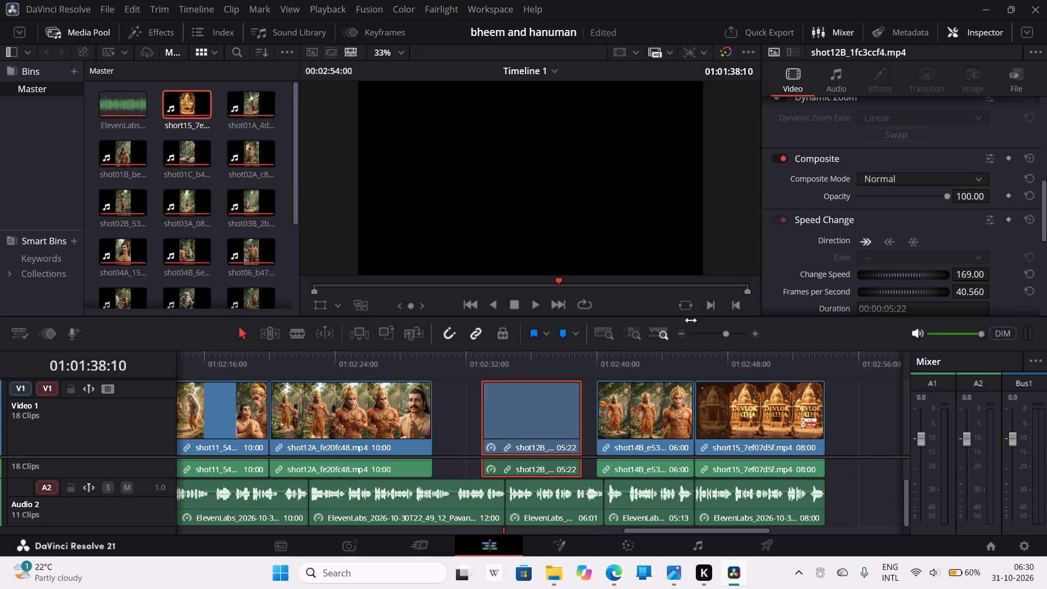
left_click_drag(543, 437, 556, 437)
left_click(964, 272)
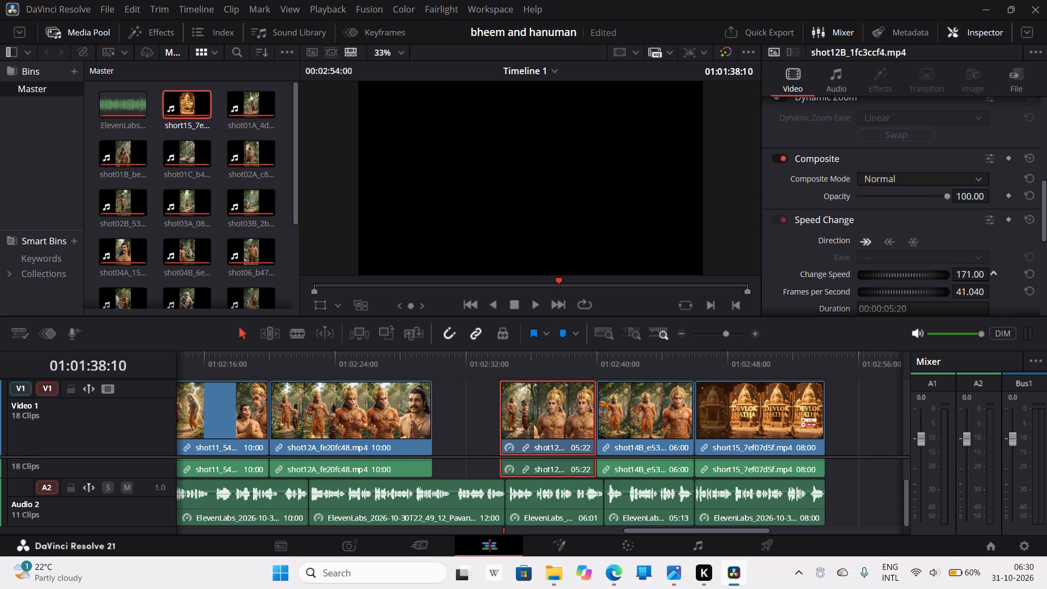
left_click(560, 418)
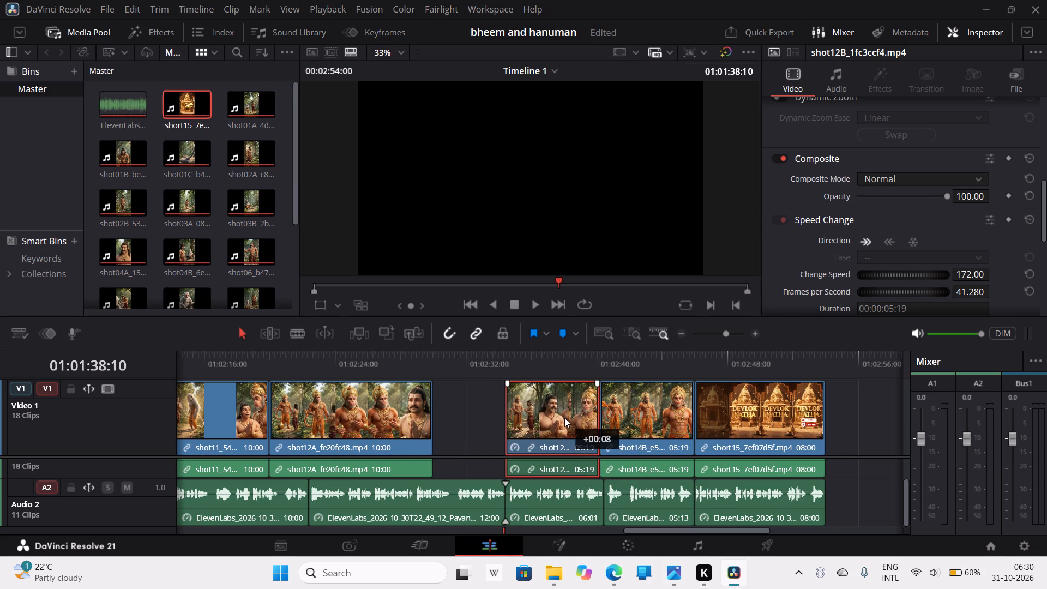
left_click(488, 422)
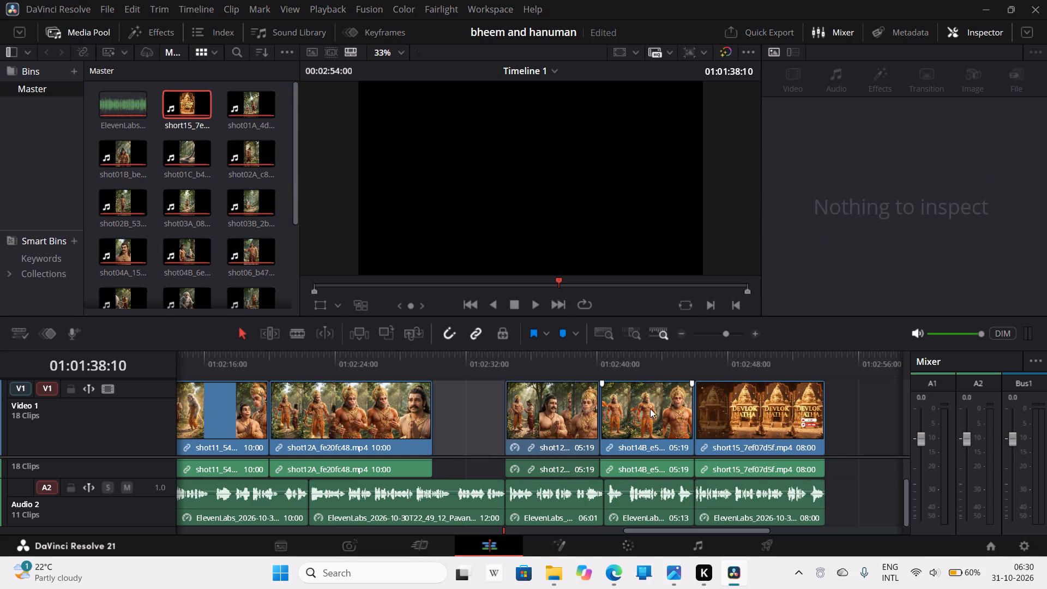
Move the shot12A clip later on Video 1 so it ends directly before shot12B.
left_click_drag(360, 435, 411, 444)
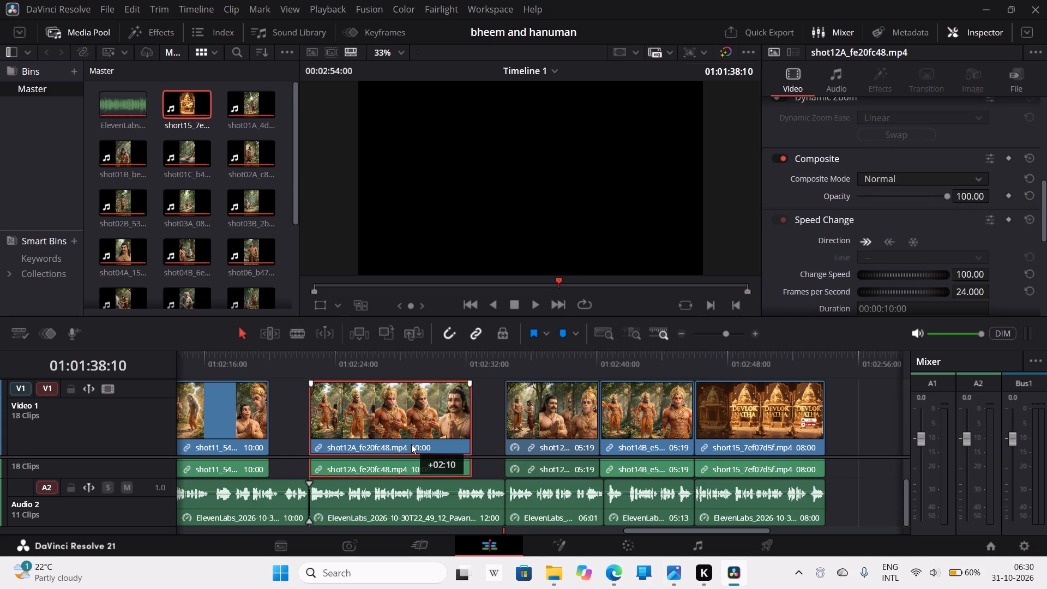
left_click_drag(411, 444, 423, 447)
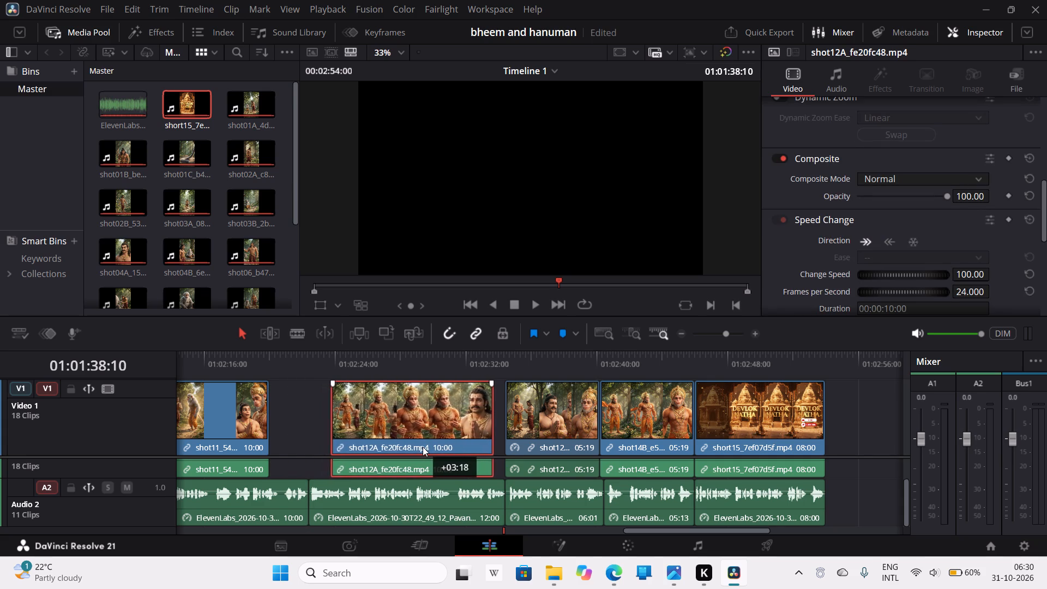
left_click_drag(423, 447, 426, 448)
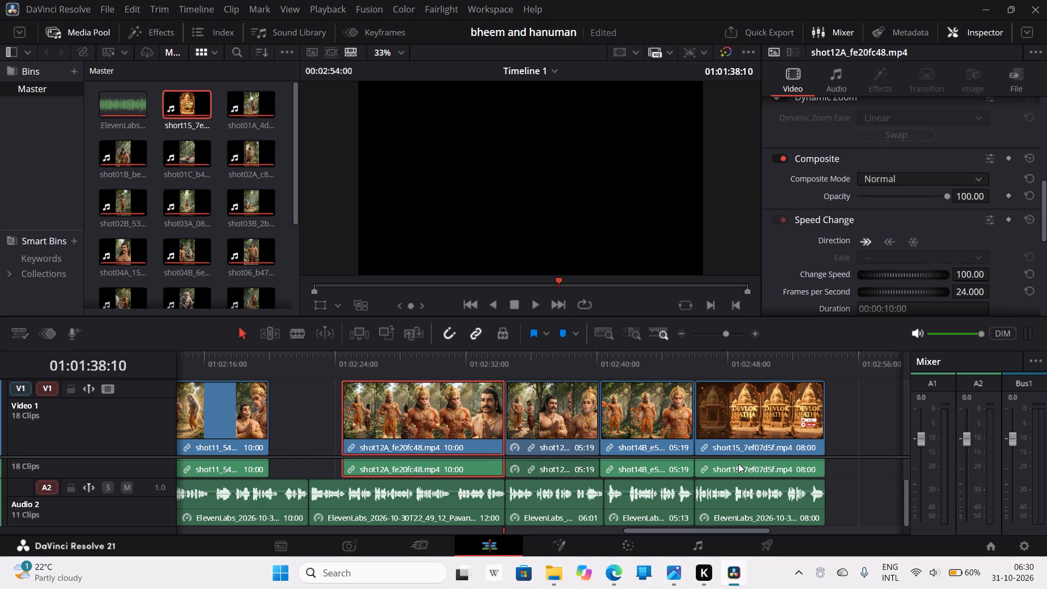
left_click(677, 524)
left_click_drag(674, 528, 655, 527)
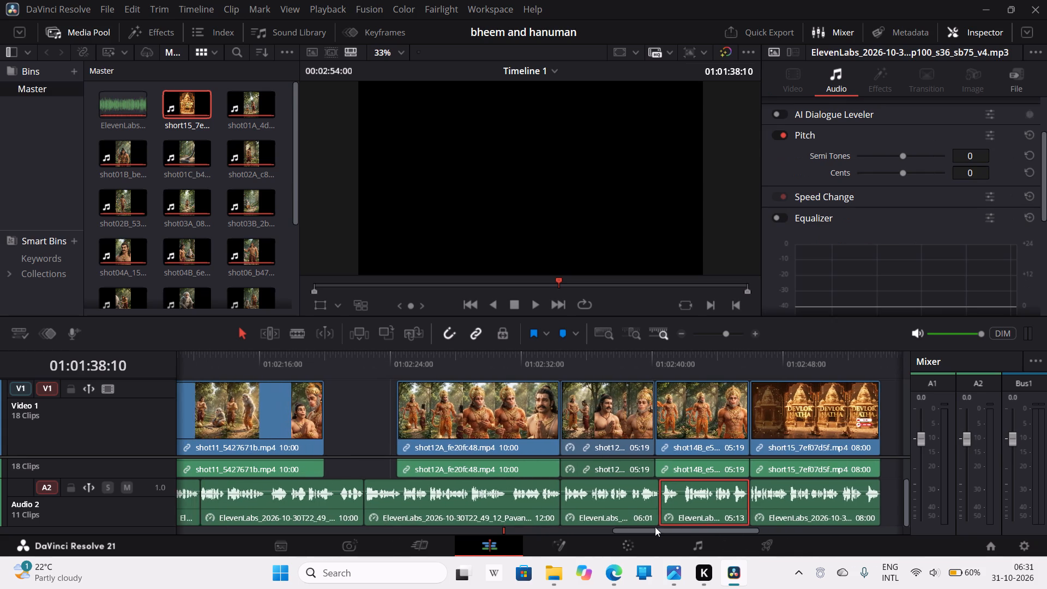
Move shot12A earlier on Video 1 to directly follow shot11, and move shot12B earlier, leaving open space before shot14B.
left_click_drag(655, 527, 648, 525)
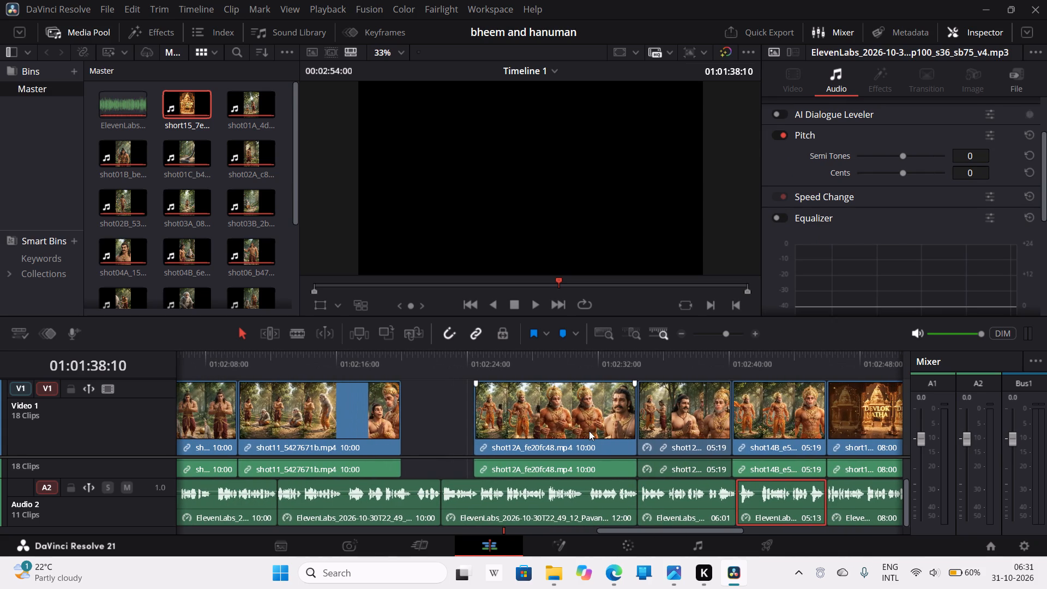
left_click_drag(589, 431, 544, 430)
left_click_drag(696, 429, 662, 435)
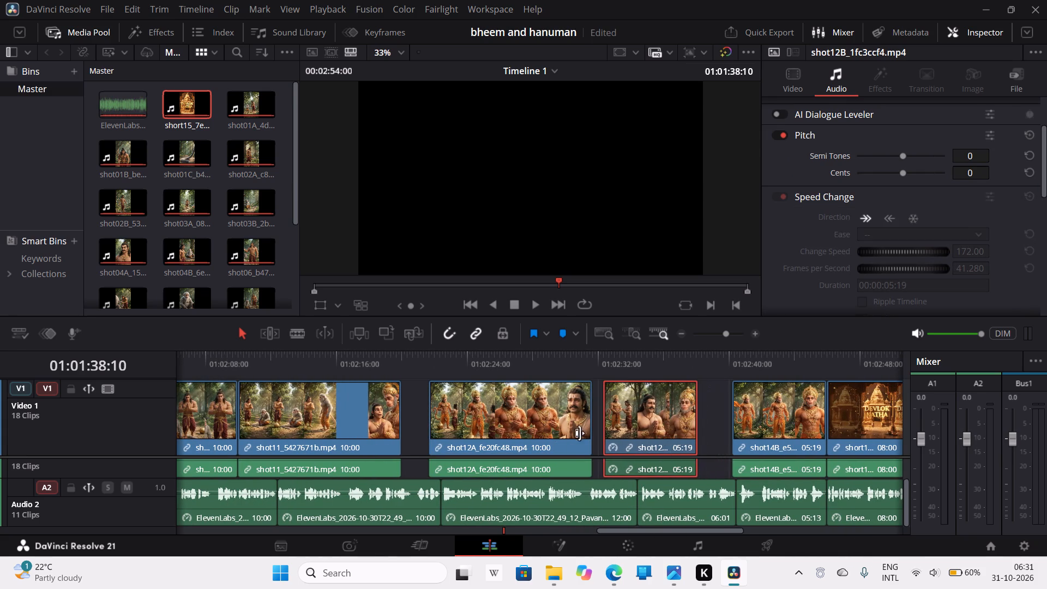
left_click_drag(544, 432, 535, 433)
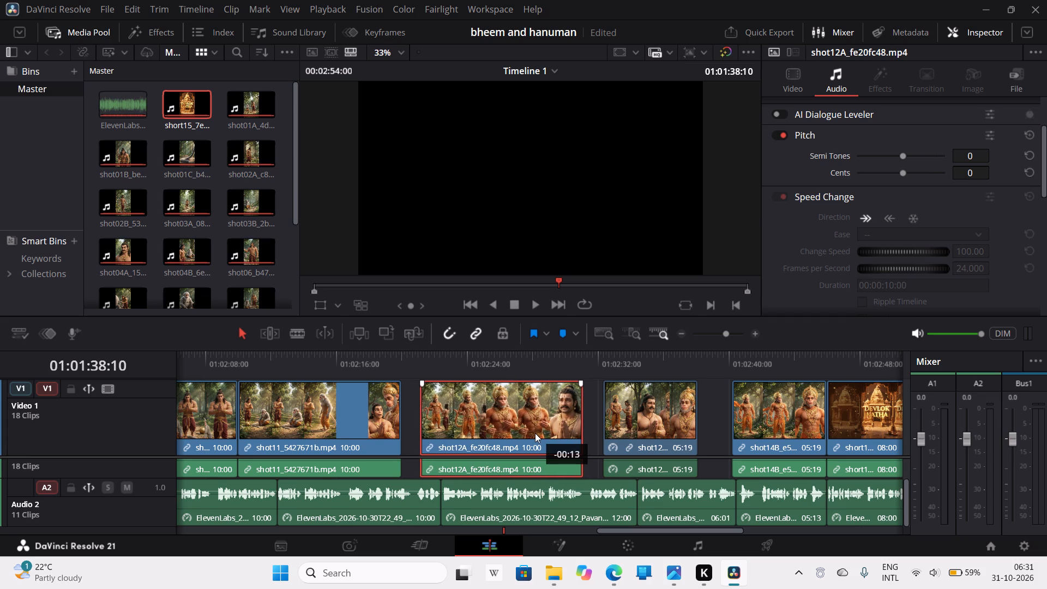
left_click_drag(535, 433, 523, 429)
left_click_drag(632, 440, 610, 445)
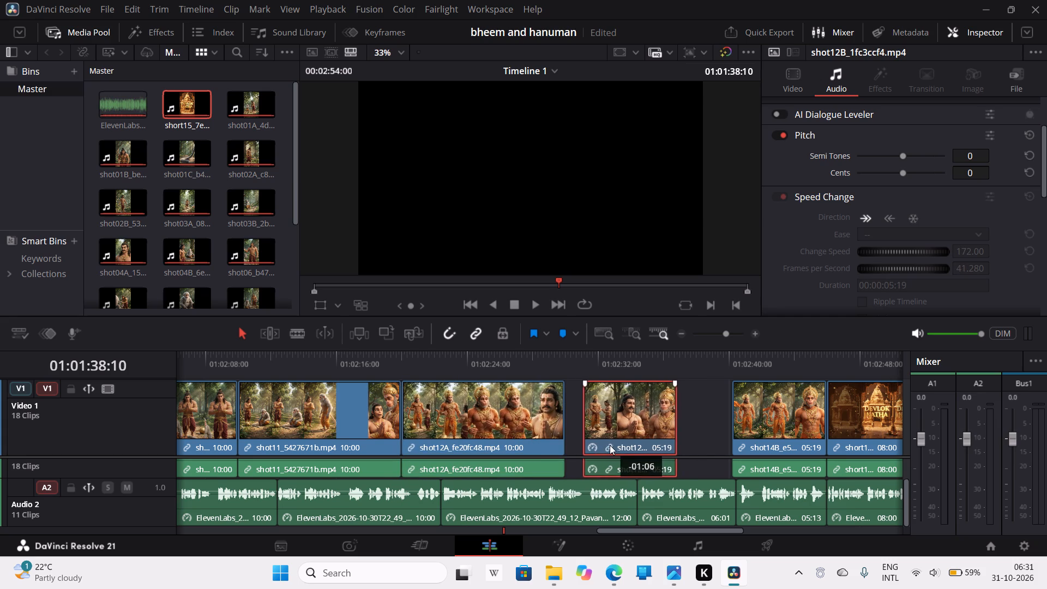
left_click_drag(610, 445, 604, 444)
Look through the shot clips in the Master bin to check which shots of the sequence have been imported.
scroll(227, 249, "down", 1)
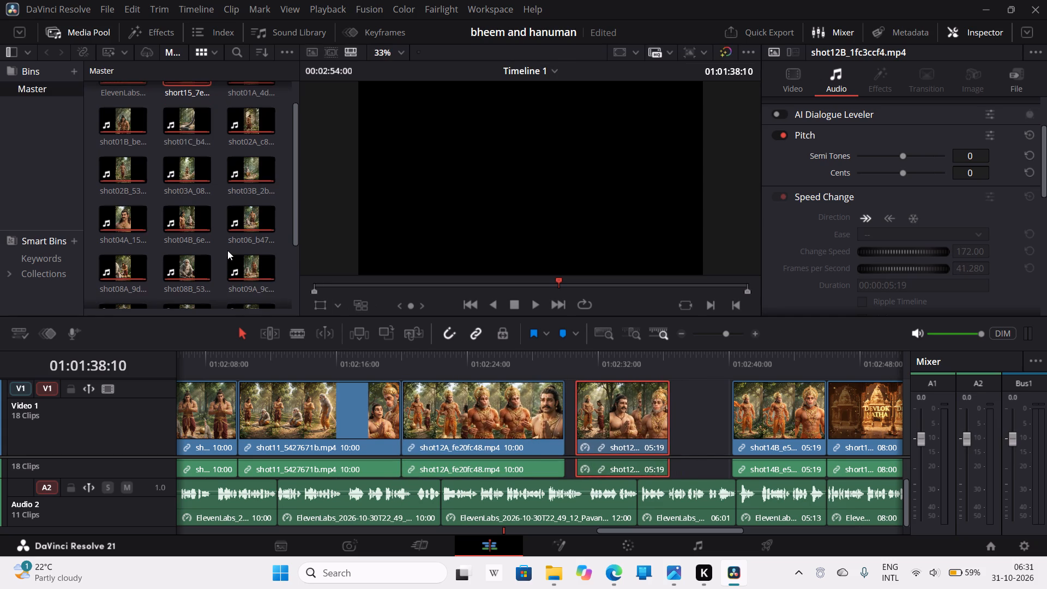
scroll(239, 228, "down", 5)
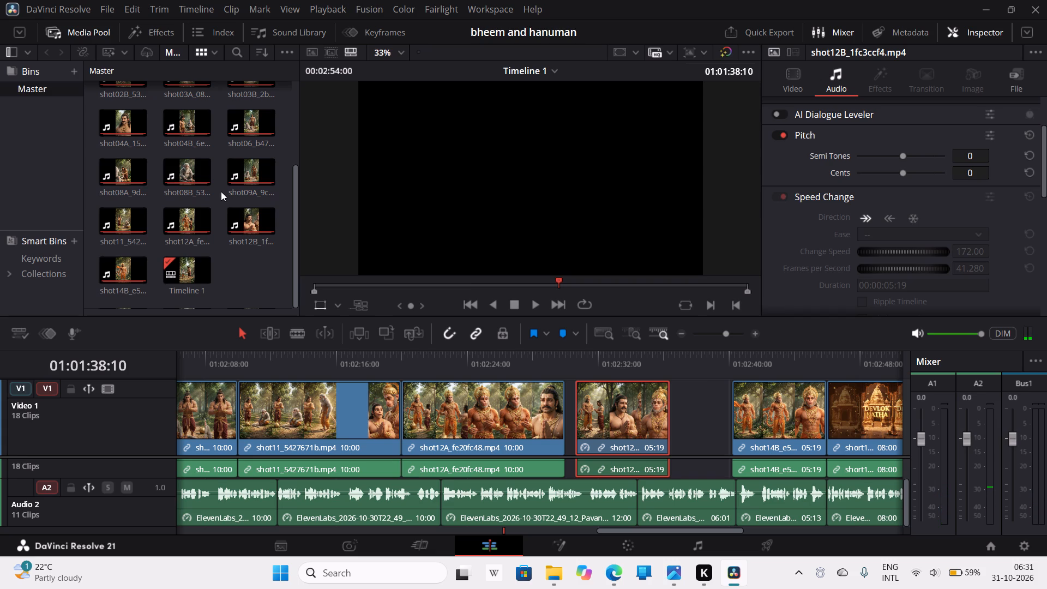
scroll(221, 191, "up", 3)
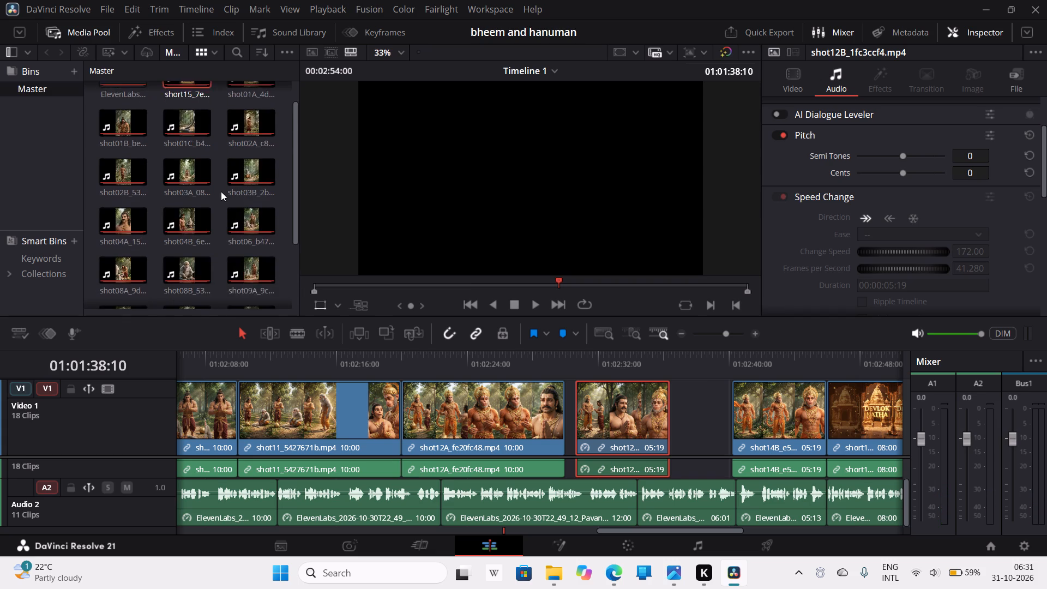
scroll(221, 191, "up", 1)
scroll(221, 191, "down", 3)
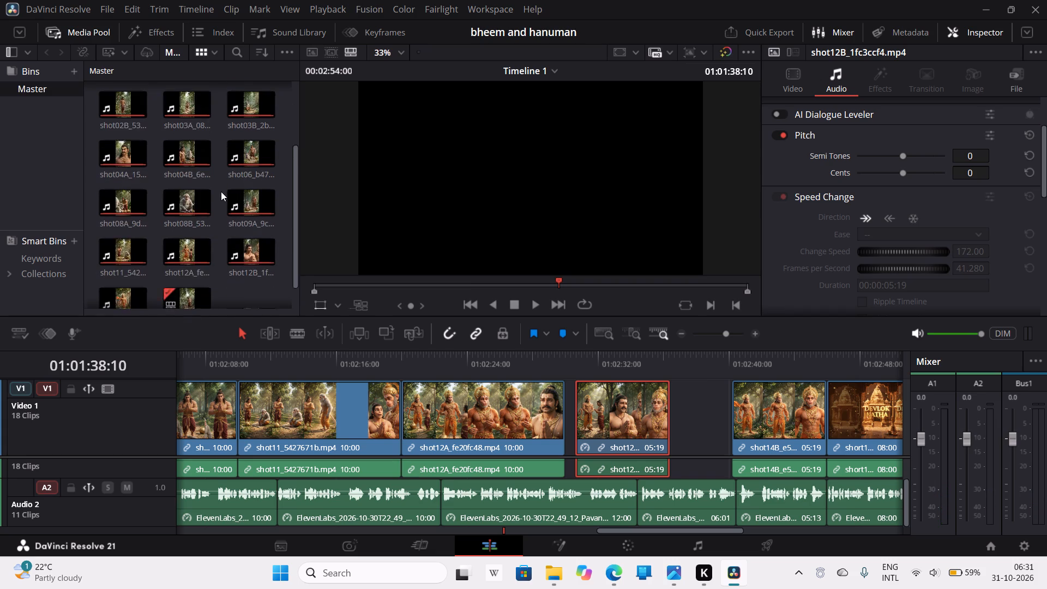
scroll(221, 191, "down", 1)
scroll(221, 191, "up", 4)
scroll(221, 191, "down", 4)
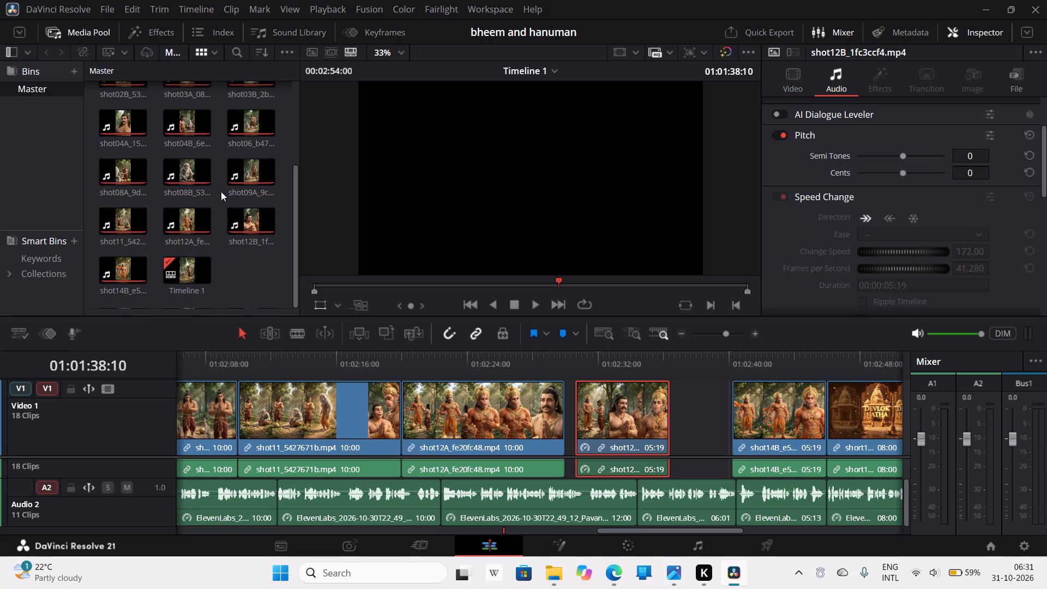
scroll(221, 191, "up", 4)
scroll(221, 191, "down", 6)
left_click_drag(621, 573, 613, 579)
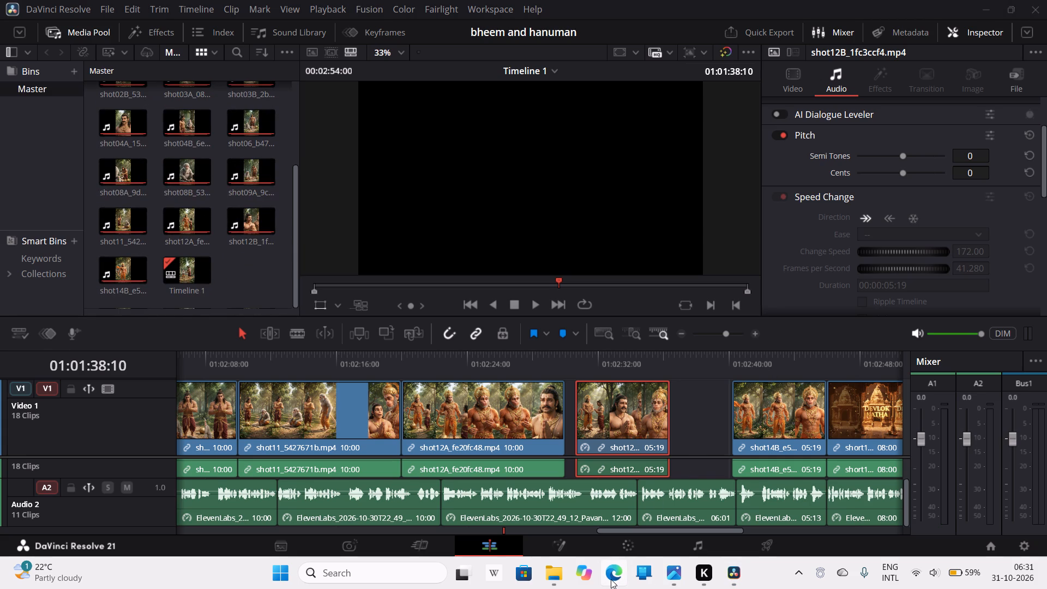
left_click(611, 579)
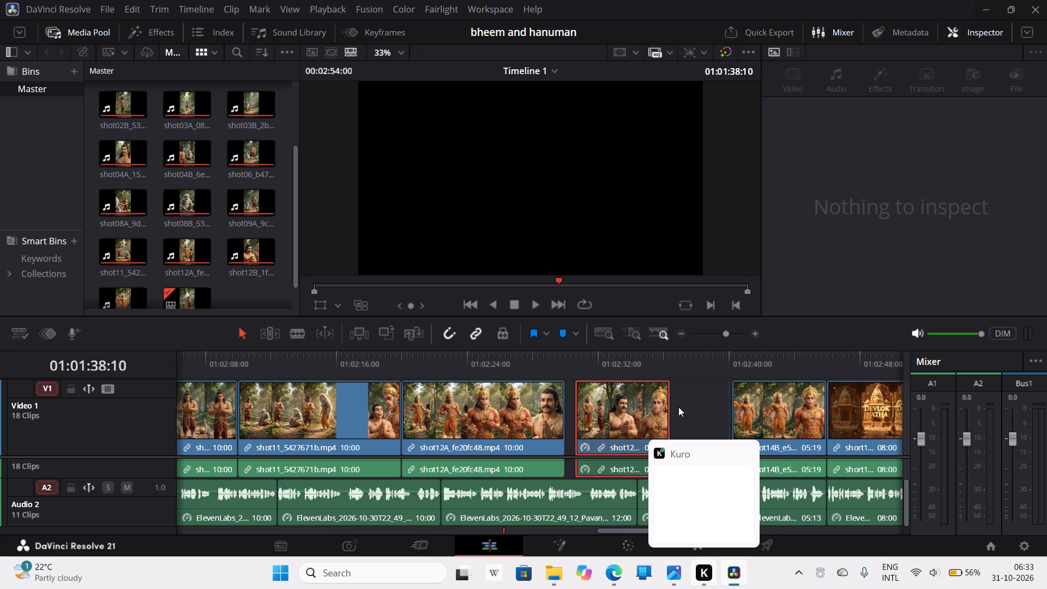
scroll(683, 390, "right", 8)
scroll(683, 390, "left", 1)
scroll(683, 390, "right", 2)
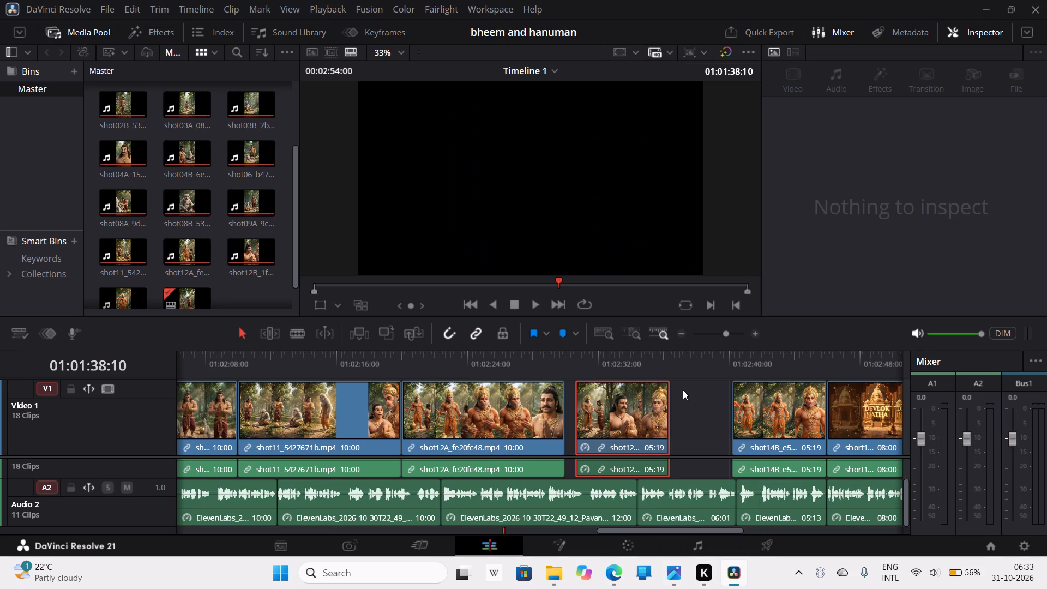
scroll(683, 390, "right", 3)
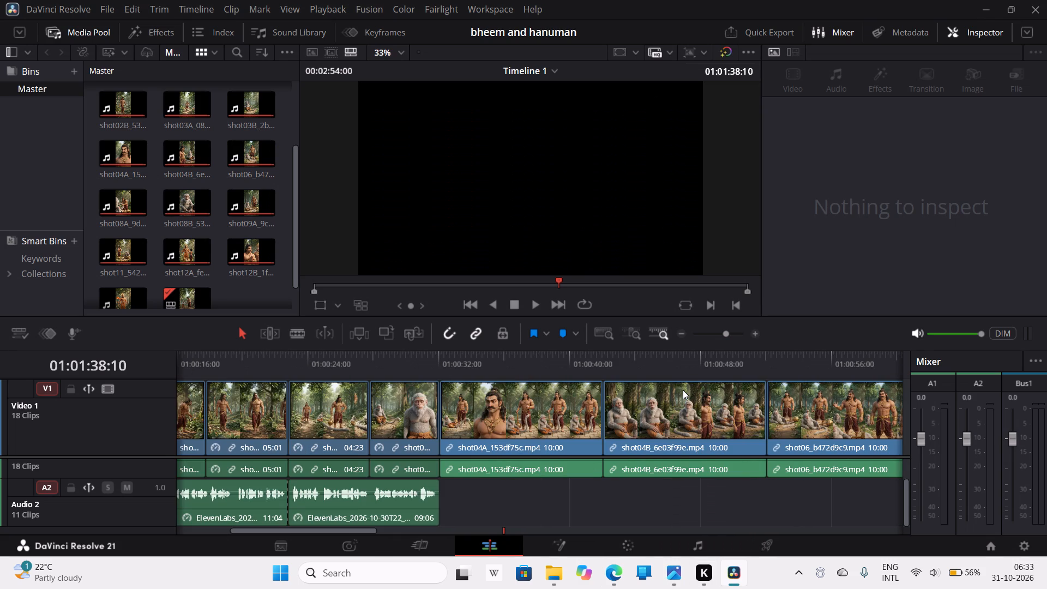
scroll(683, 390, "right", 2)
left_click(522, 502)
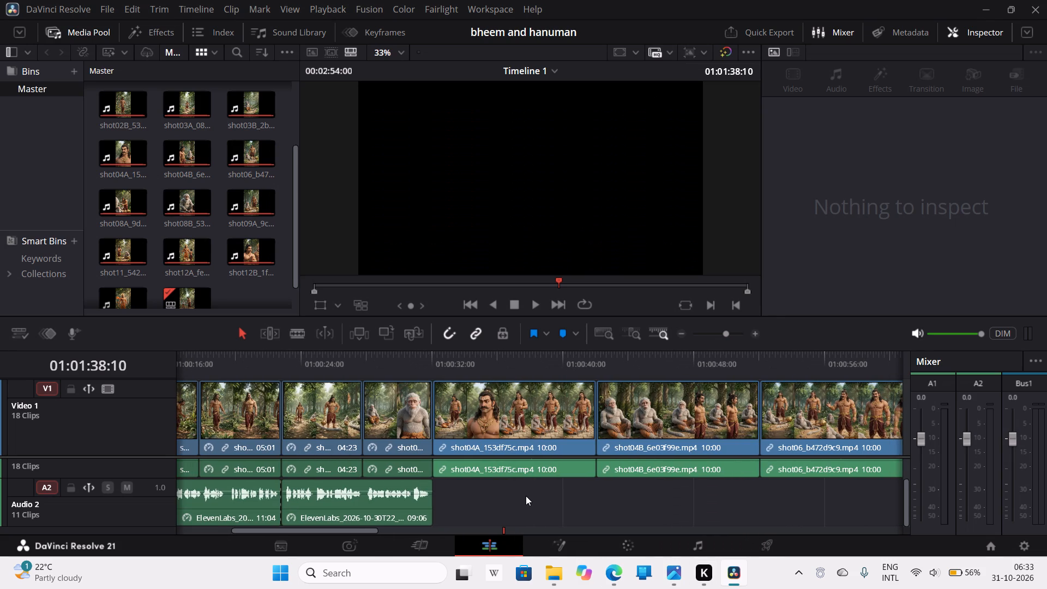
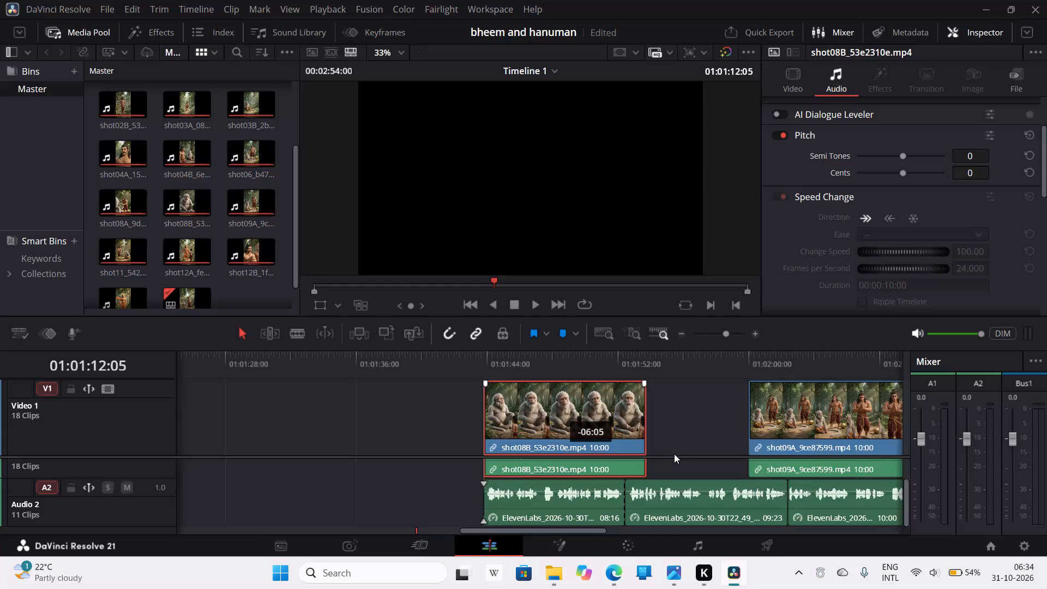
Move shot08B, shot09A and shot11 earlier on Video 1 so the three clips sit back to back.
left_click_drag(805, 412, 651, 431)
left_click_drag(555, 530, 674, 454)
left_click_drag(674, 454, 682, 531)
left_click_drag(328, 422, 245, 422)
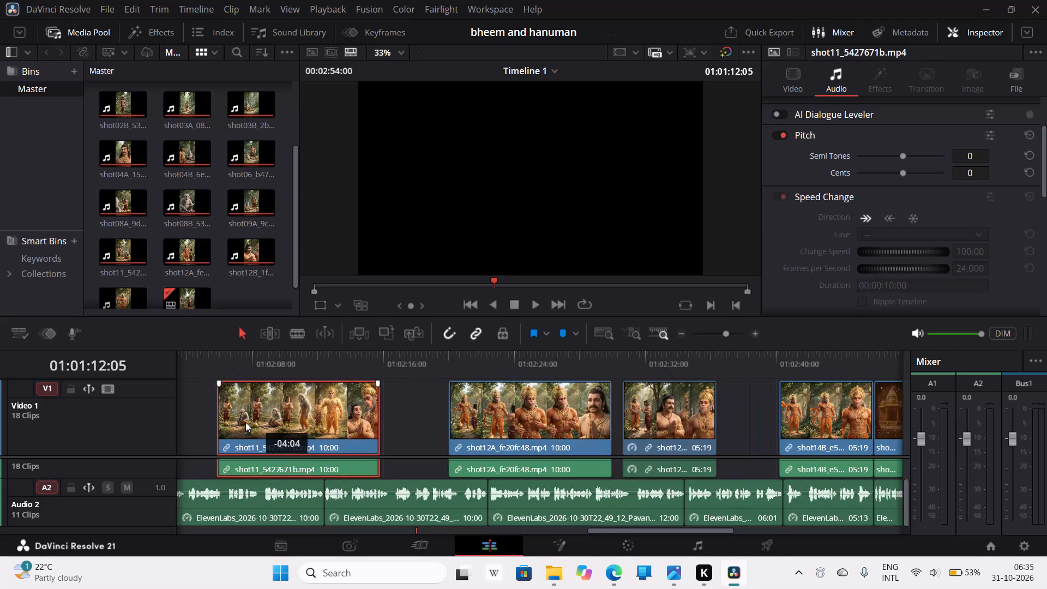
left_click_drag(245, 422, 236, 423)
left_click_drag(647, 527, 245, 422)
left_click_drag(245, 422, 562, 524)
left_click_drag(510, 436, 509, 436)
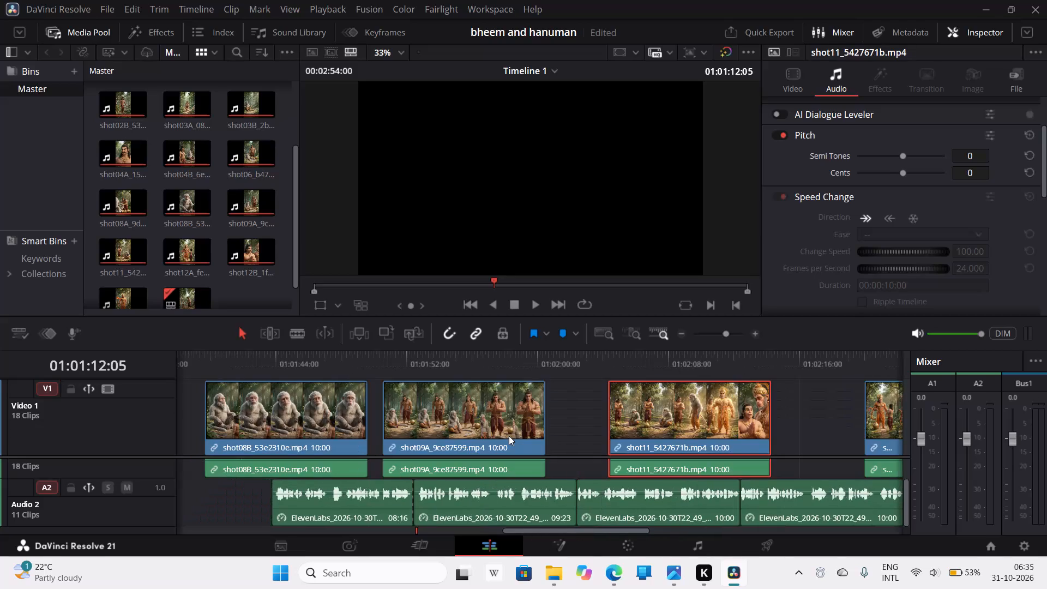
left_click_drag(509, 436, 488, 431)
left_click_drag(673, 443, 594, 440)
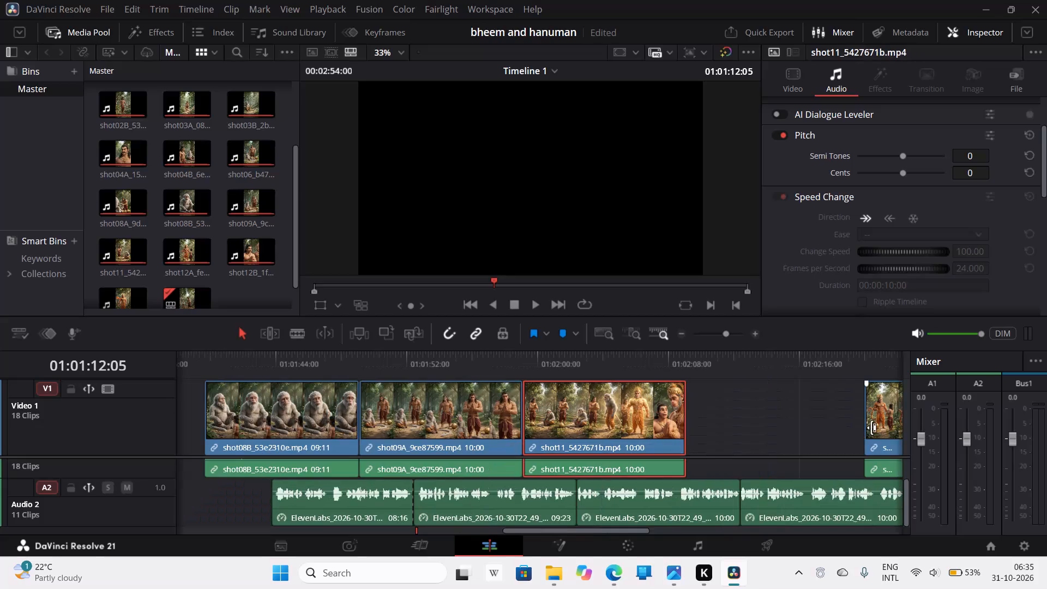
Move shot12A and shot12B earlier on Video 1 so they follow directly after shot11 without gaps.
left_click(871, 428)
left_click(880, 431)
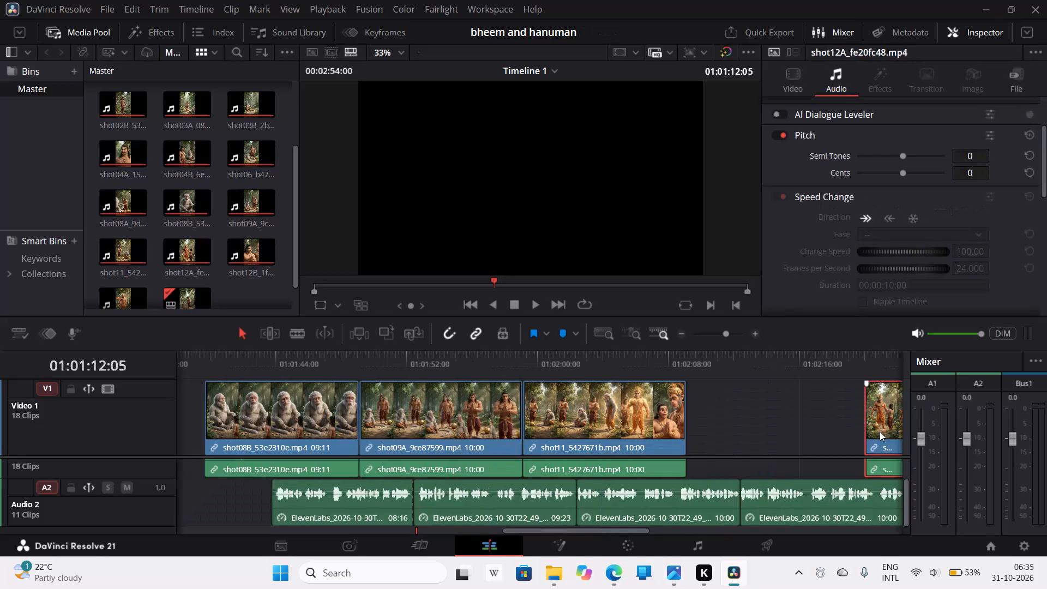
left_click_drag(880, 431, 695, 429)
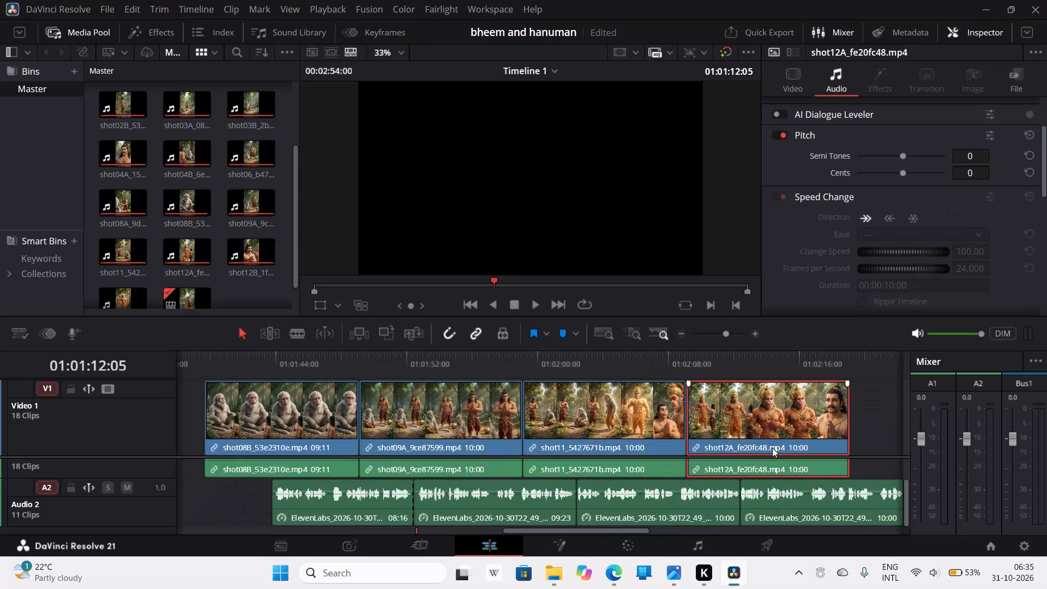
scroll(762, 444, "left", 2)
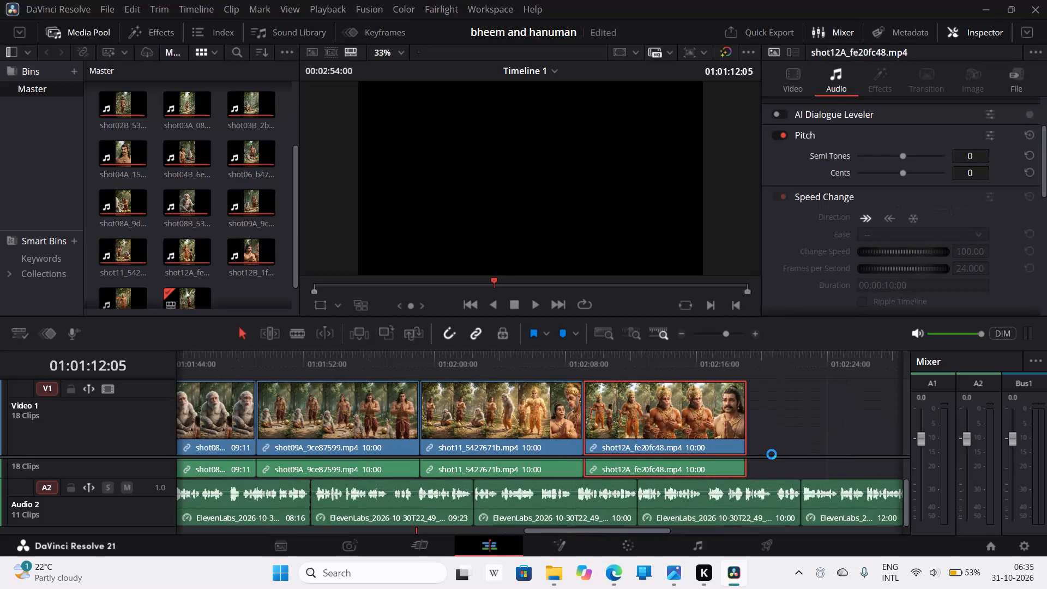
scroll(772, 454, "left", 2)
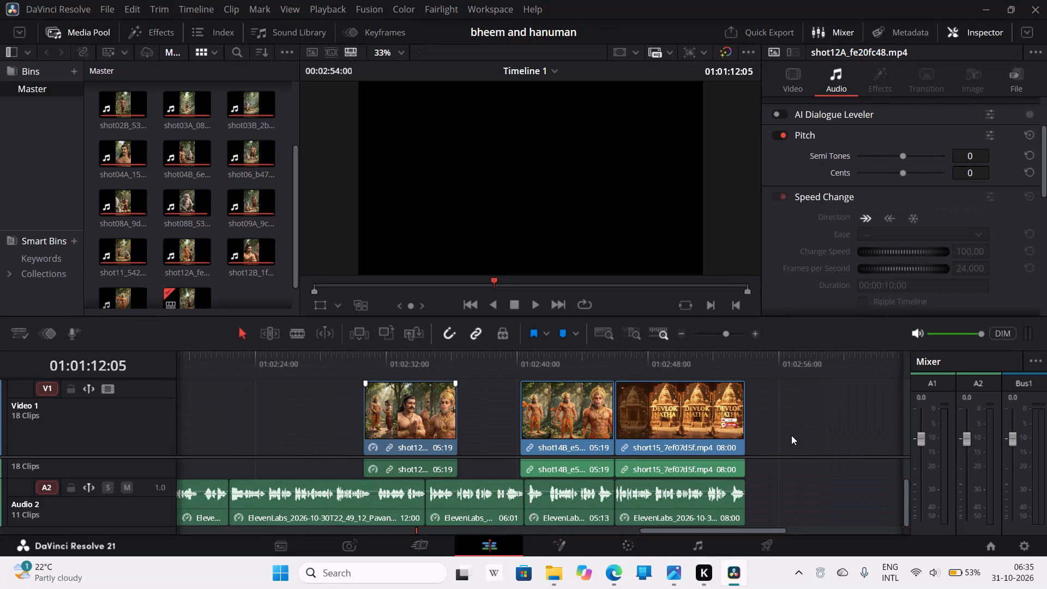
scroll(694, 432, "right", 2)
left_click_drag(677, 430, 491, 425)
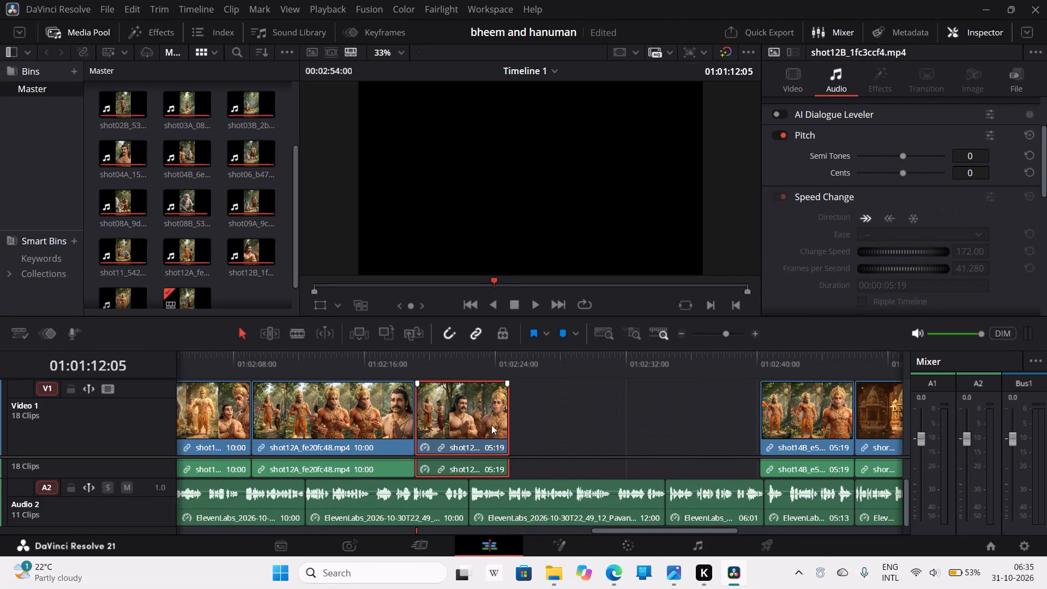
double_click(462, 448)
Open media import and look through the Downloads folder for the newly downloaded 1080p shots.
right_click(257, 298)
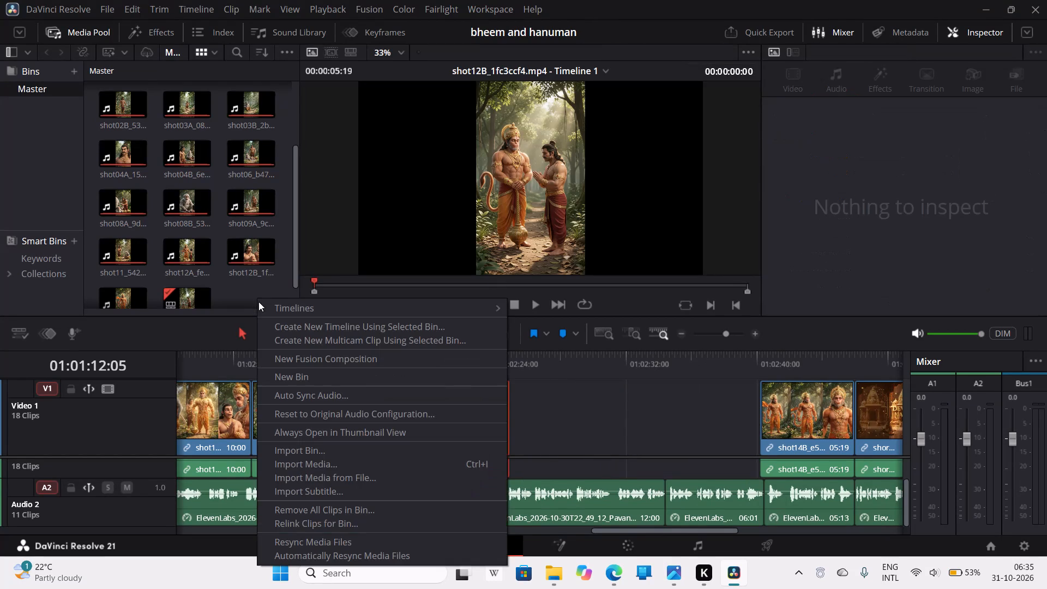
left_click(318, 470)
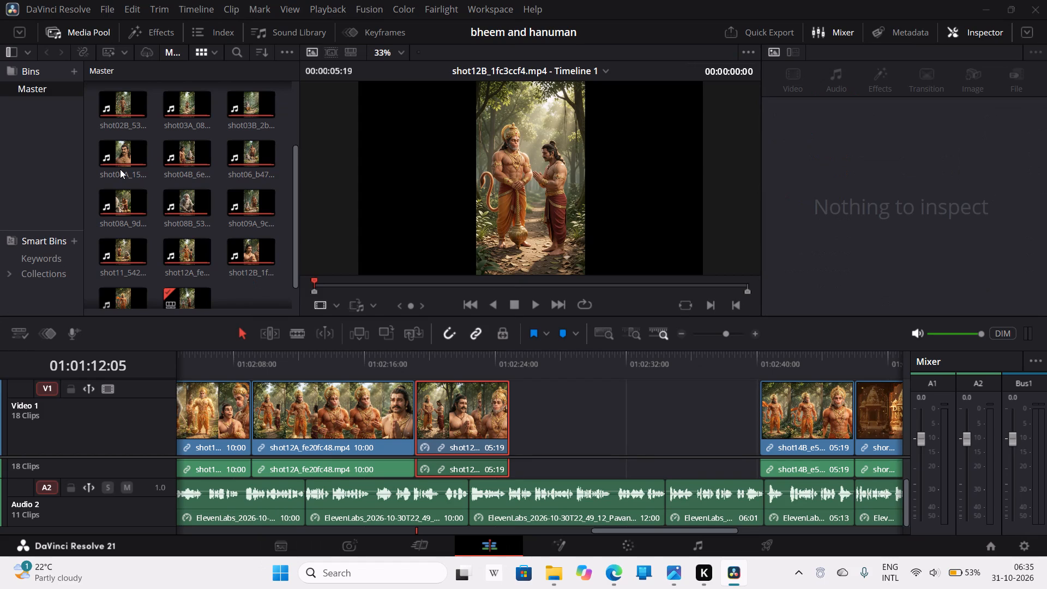
left_click(58, 166)
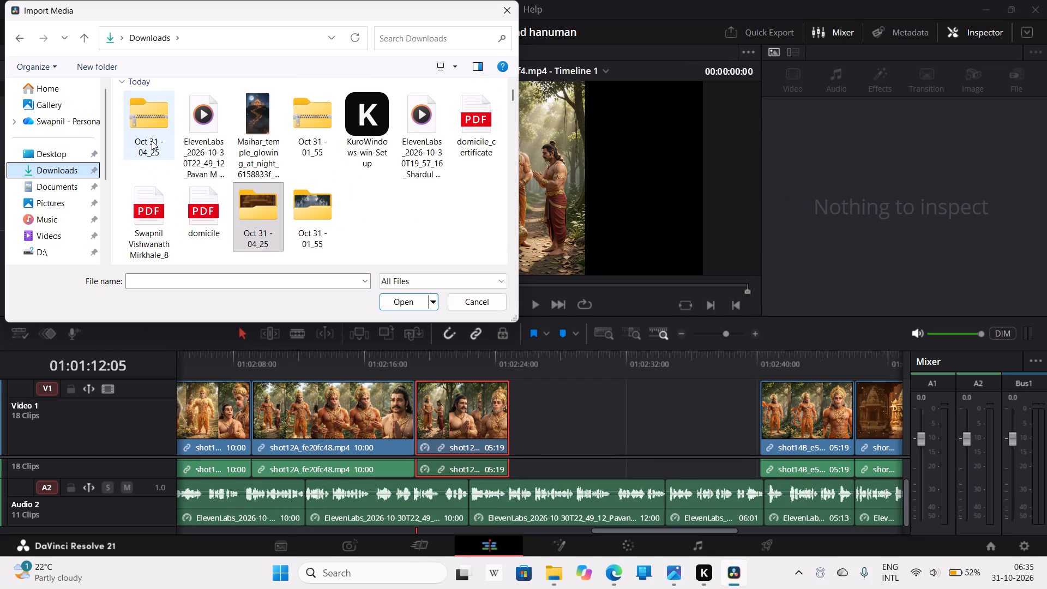
scroll(341, 193, "down", 2)
scroll(368, 149, "up", 2)
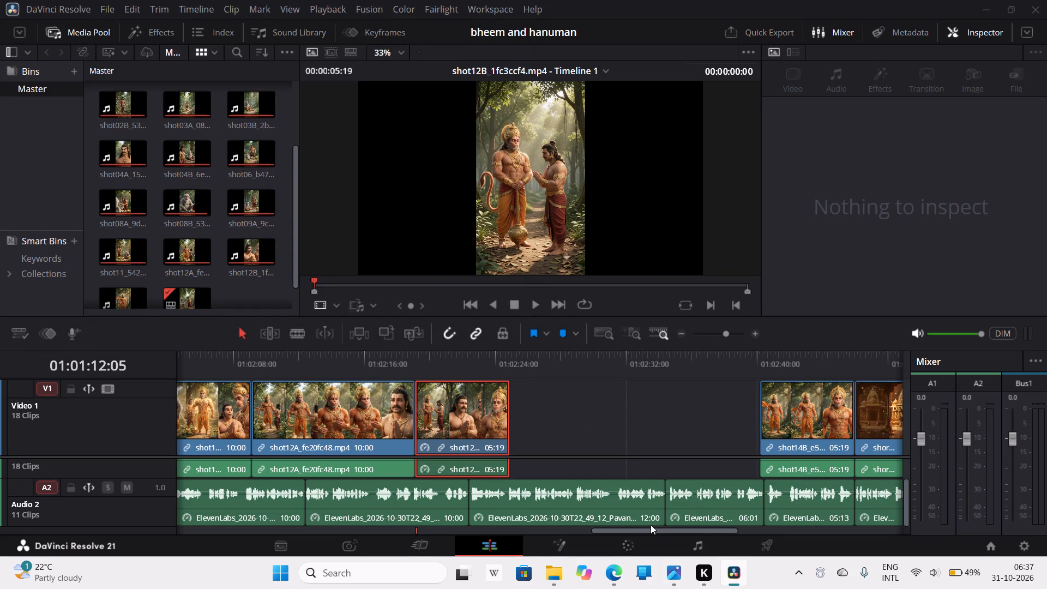
Import shot12B_1fc3ccf4_1080p, shot13B_d927ae53_1080p and shot14A_a29437da_1080p from the Downloads folder into the Master bin.
right_click(267, 294)
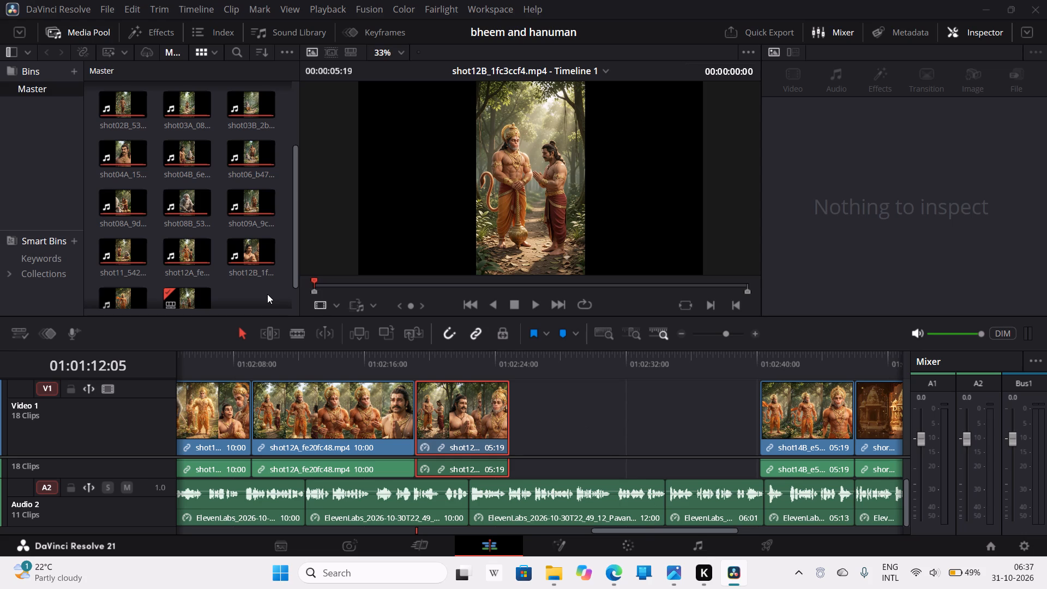
right_click(267, 294)
scroll(267, 294, "down", 4)
left_click_drag(296, 280, 294, 225)
left_click(265, 285)
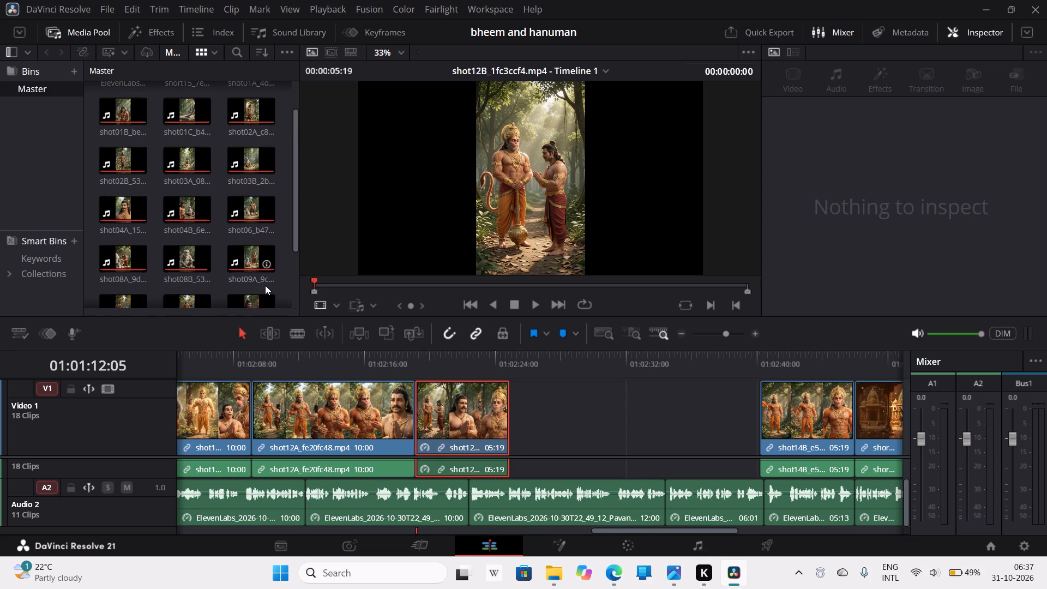
scroll(265, 285, "down", 9)
left_click(283, 245)
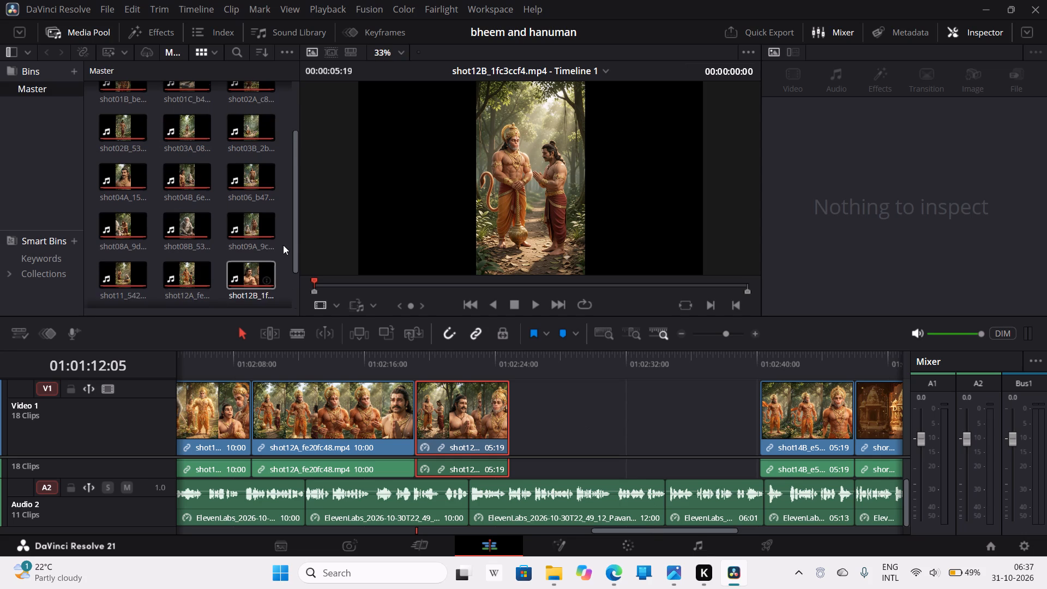
right_click(258, 279)
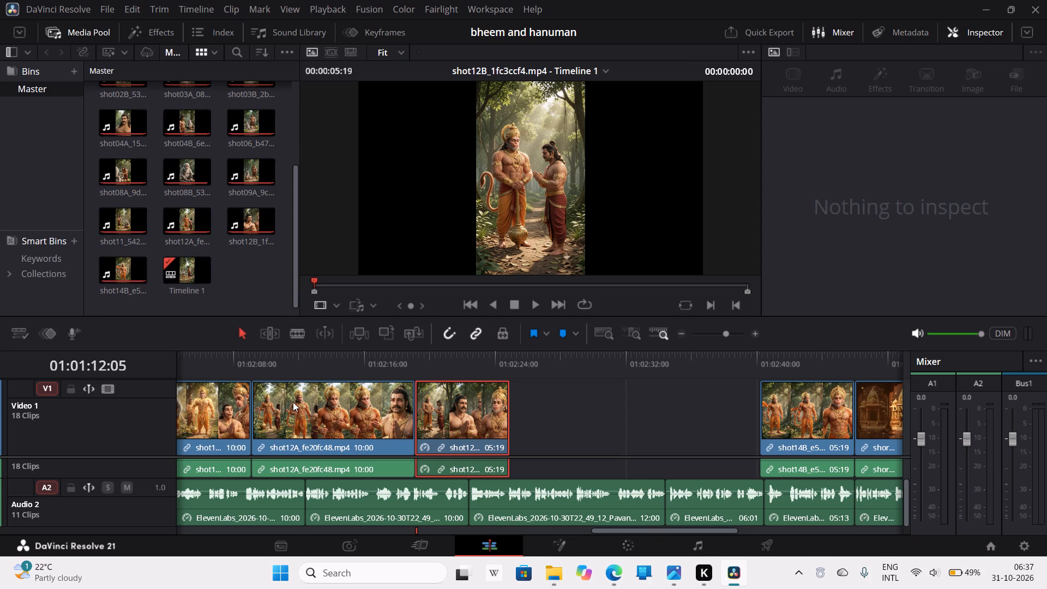
left_click(297, 443)
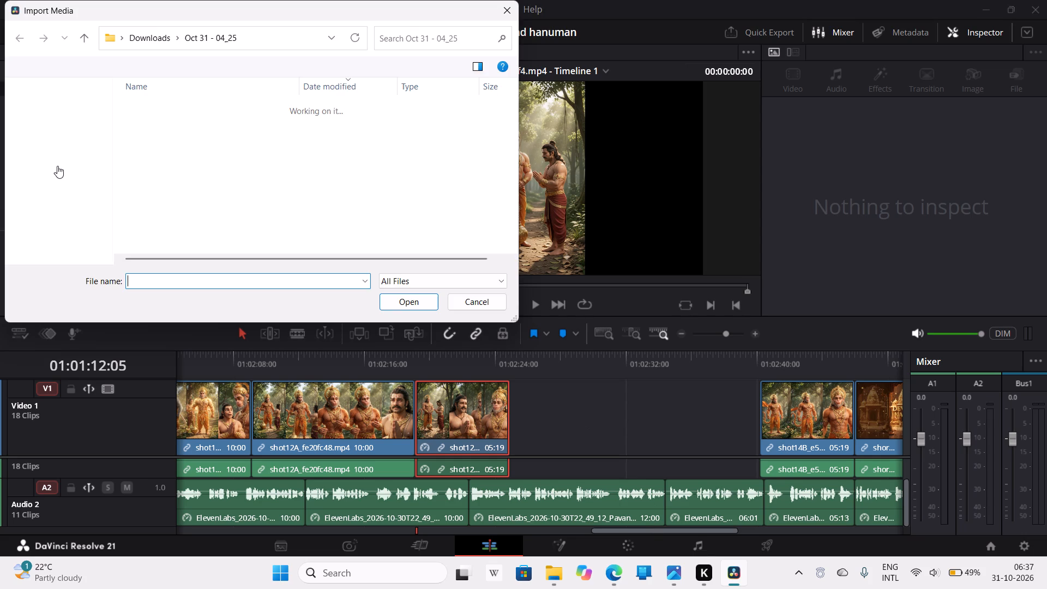
scroll(230, 191, "down", 3)
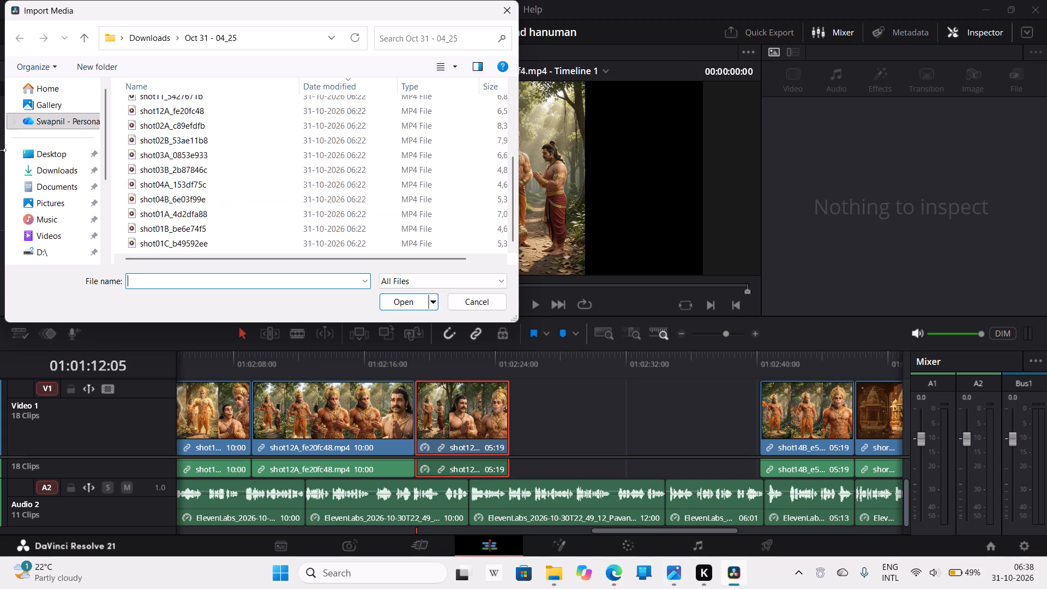
left_click(35, 165)
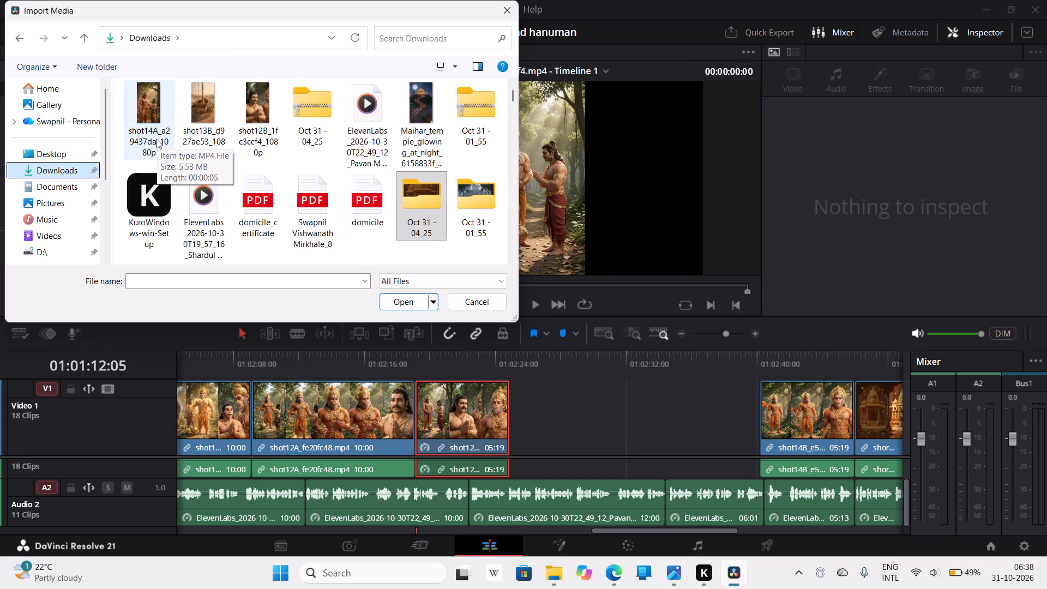
left_click(213, 139)
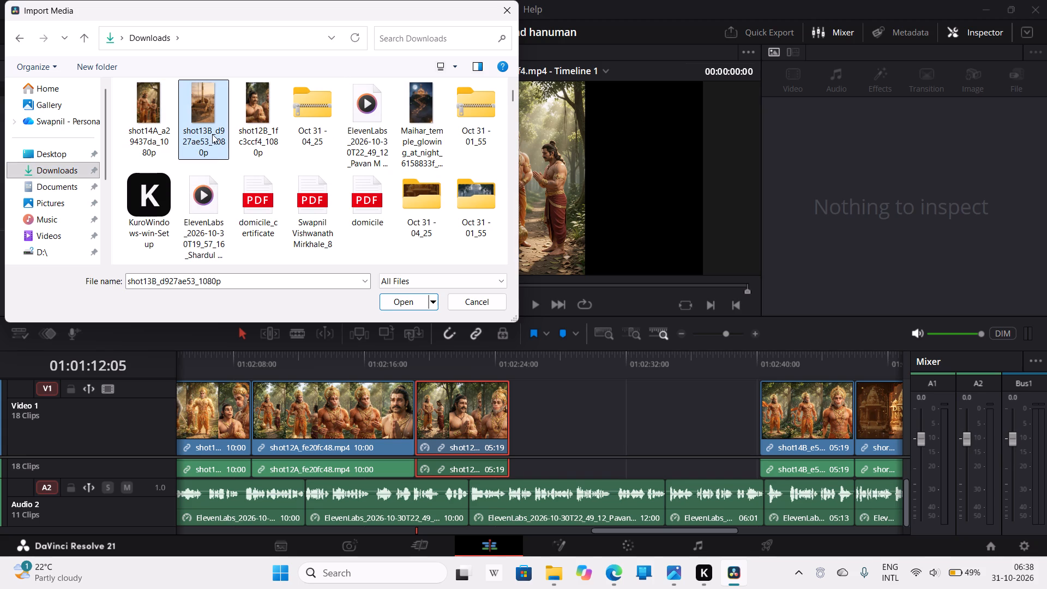
left_click(160, 140, "ctrl")
left_click(278, 134, "ctrl")
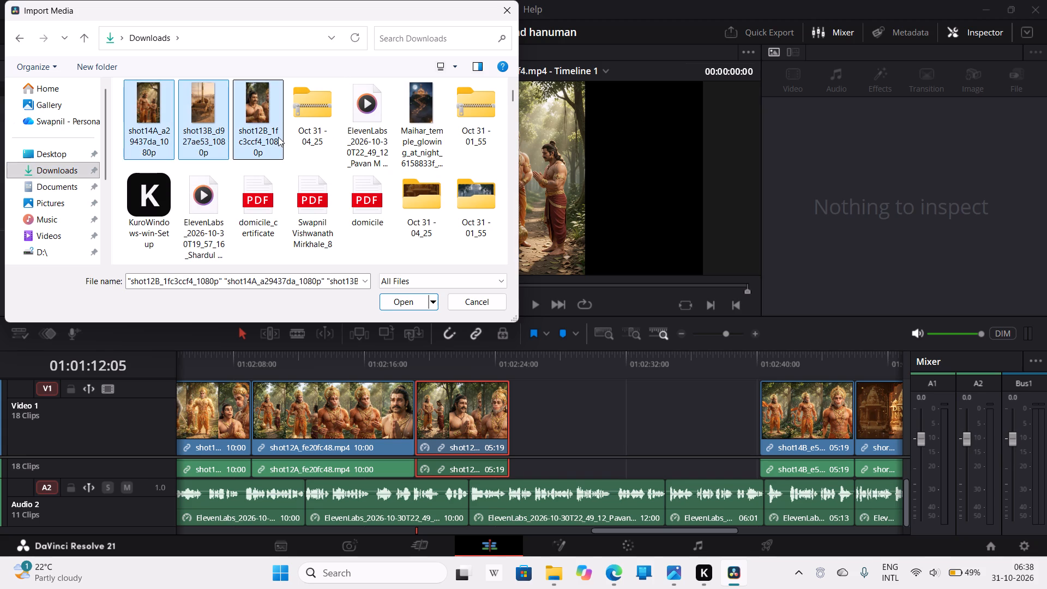
left_click(401, 306)
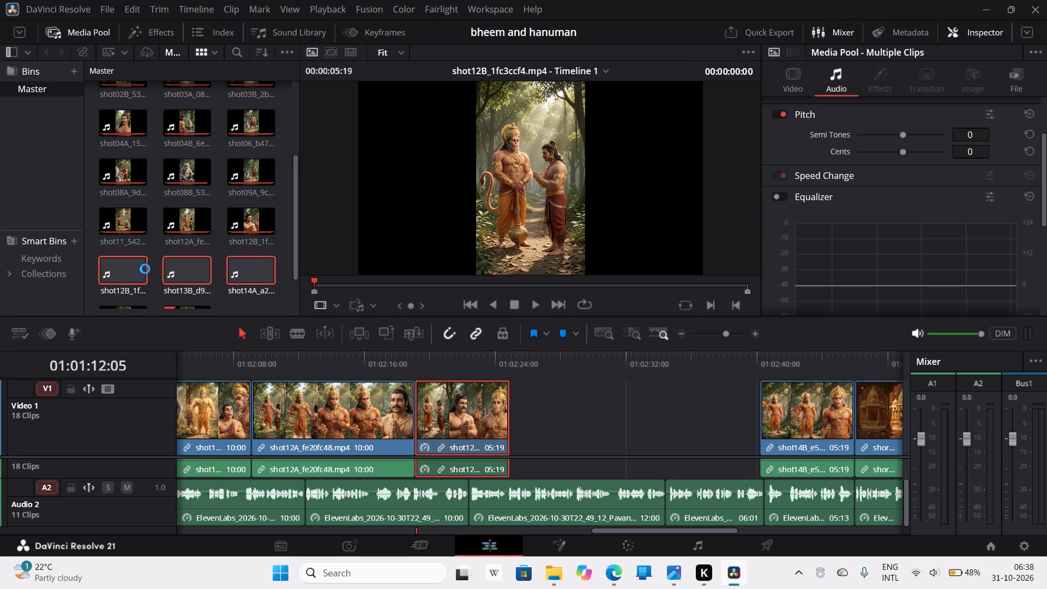
left_click(135, 273)
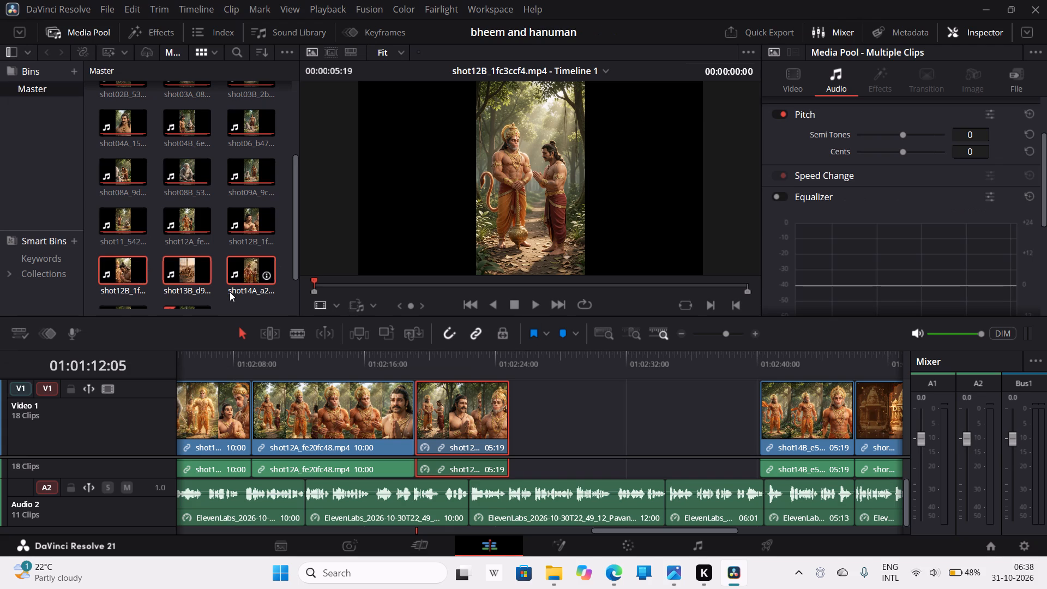
Remove the redundant shot12B_1fc3ccf4_1080p clip from the Master bin.
left_click(237, 305)
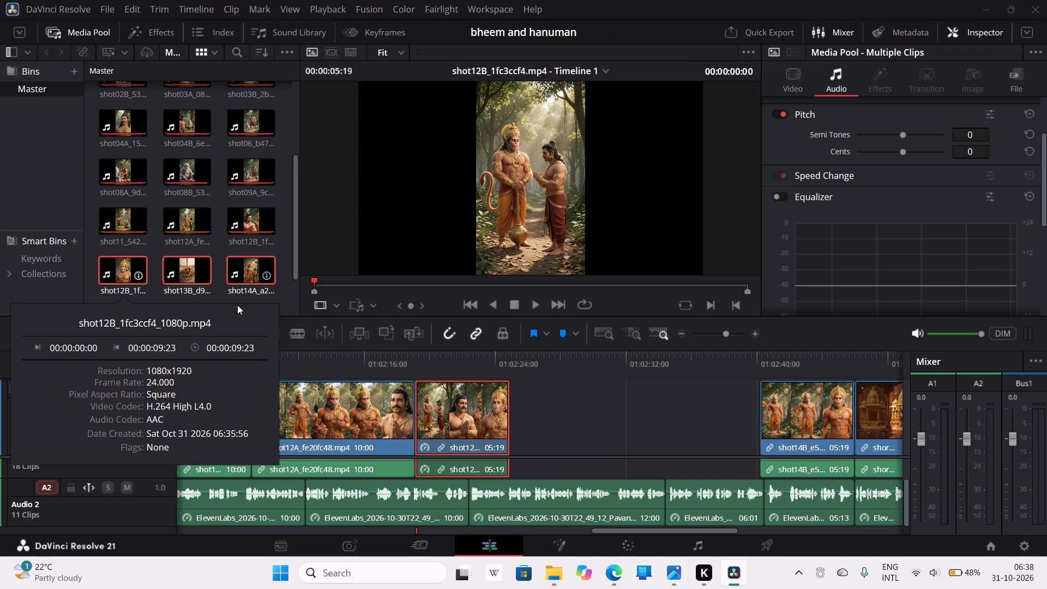
left_click(267, 304)
left_click(125, 273)
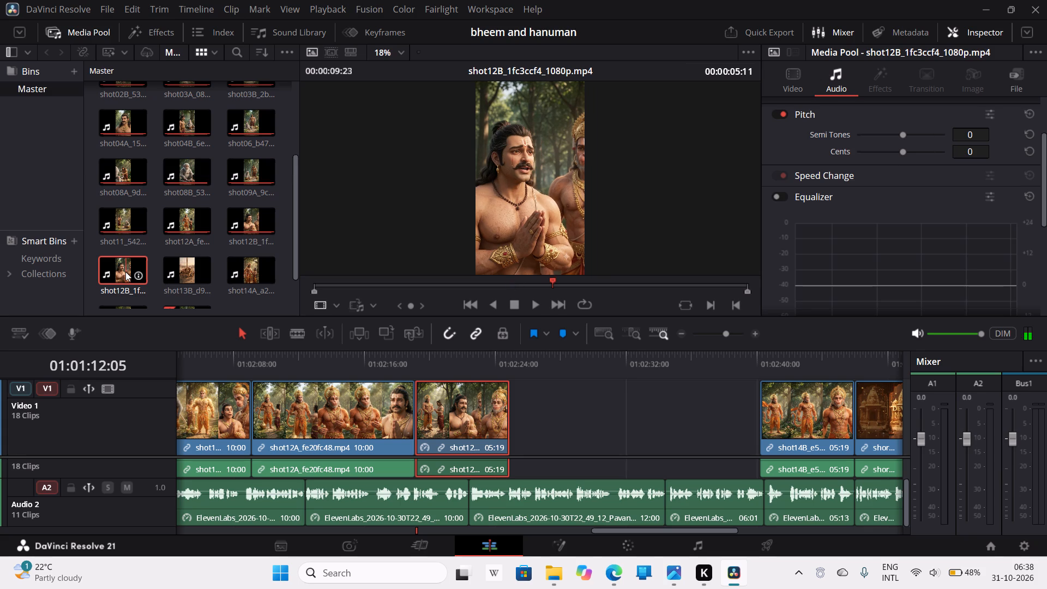
key("BackSpace")
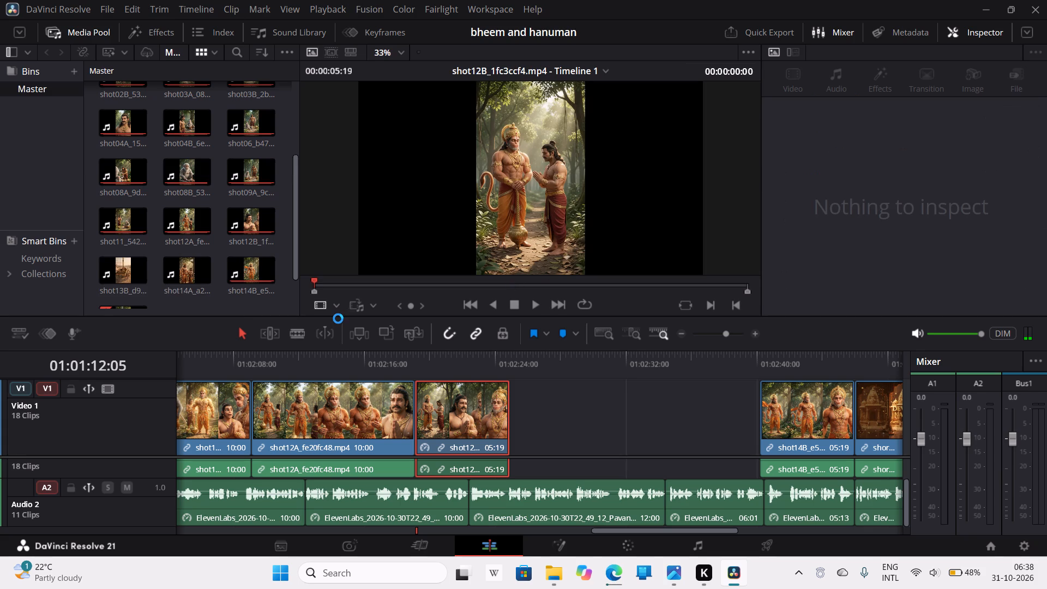
Check shot13A's upscaled download in Google Flow in Edge, and import shot13A_1bf4c1e9_1080p from Downloads into DaVinci Resolve's Master bin.
left_click(617, 579)
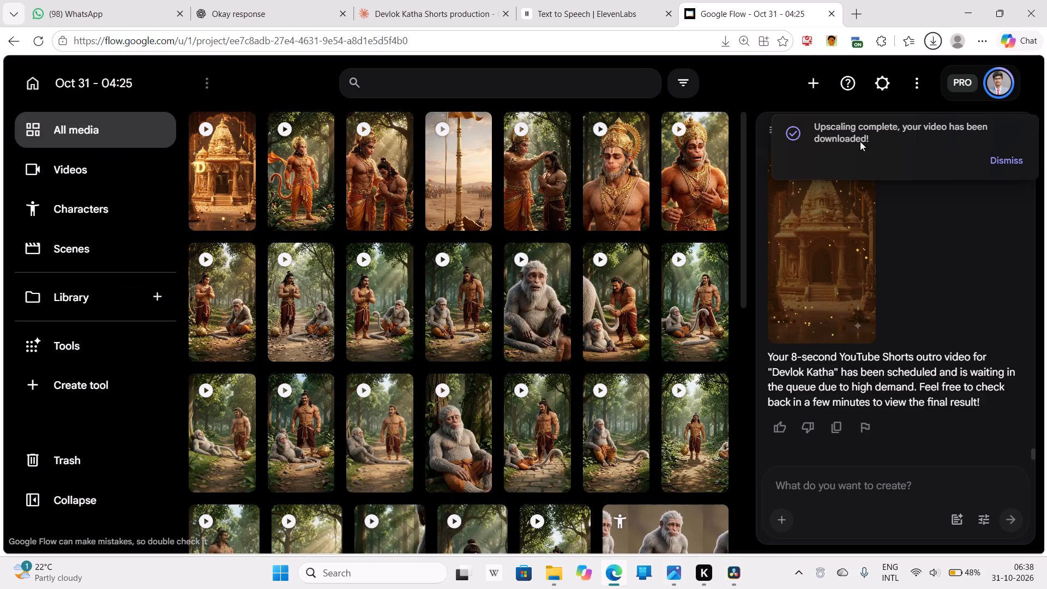
left_click(733, 579)
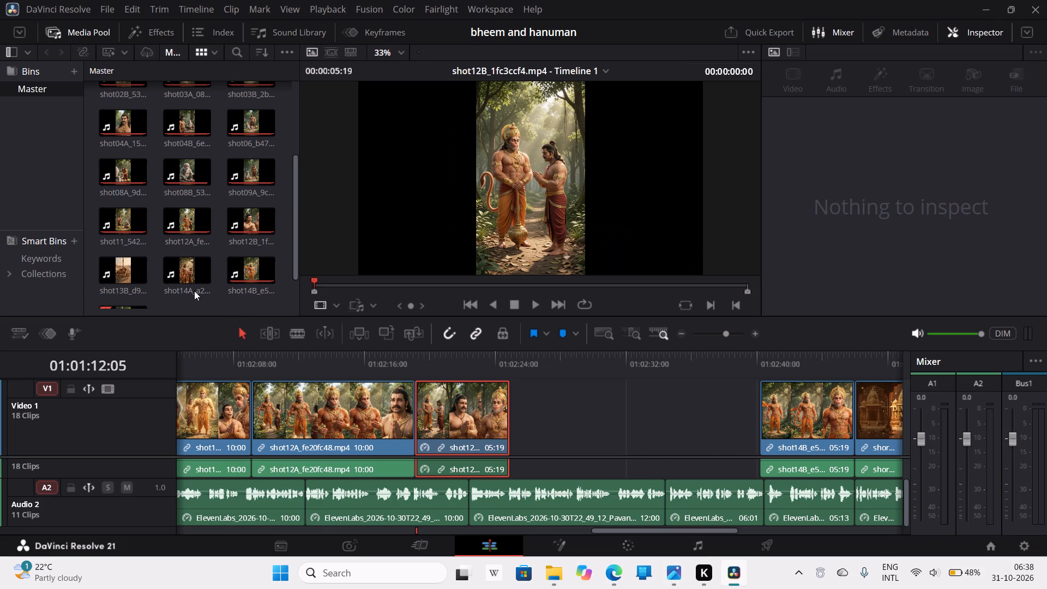
right_click(237, 308)
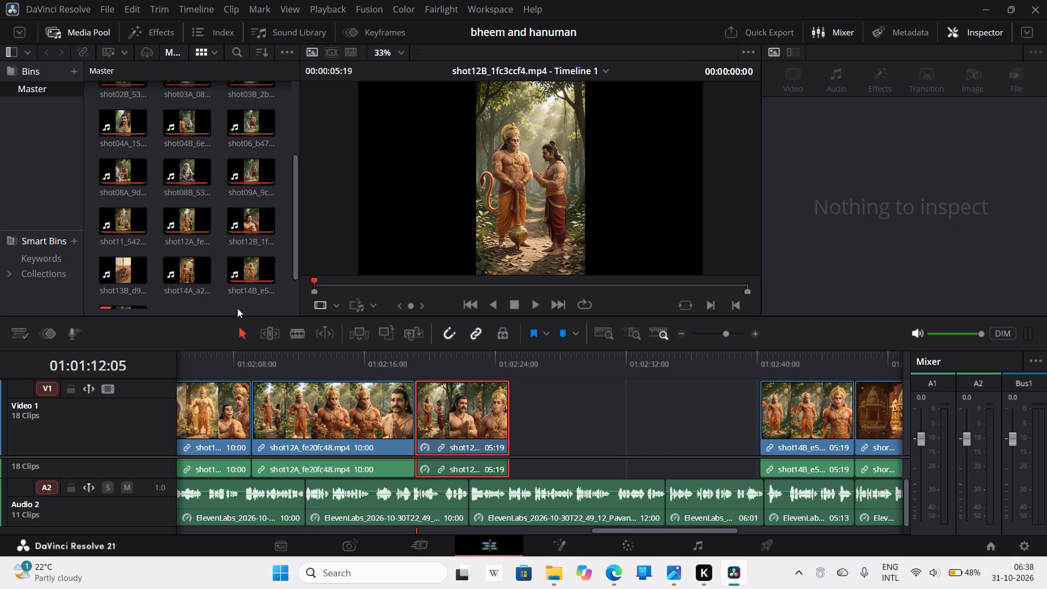
right_click(237, 308)
scroll(211, 297, "down", 4)
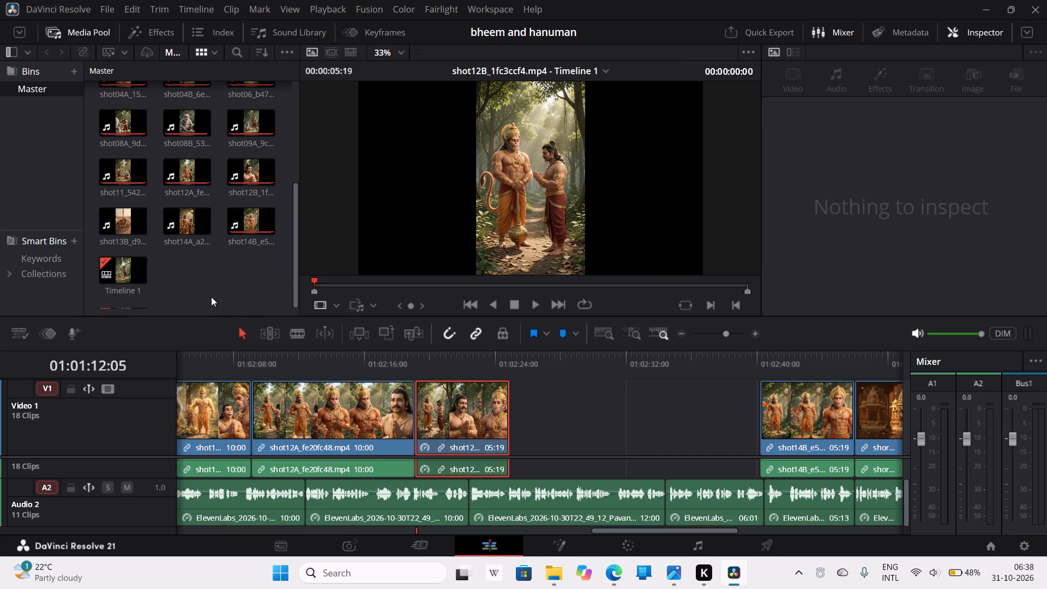
right_click(213, 276)
left_click(263, 445)
left_click(41, 167)
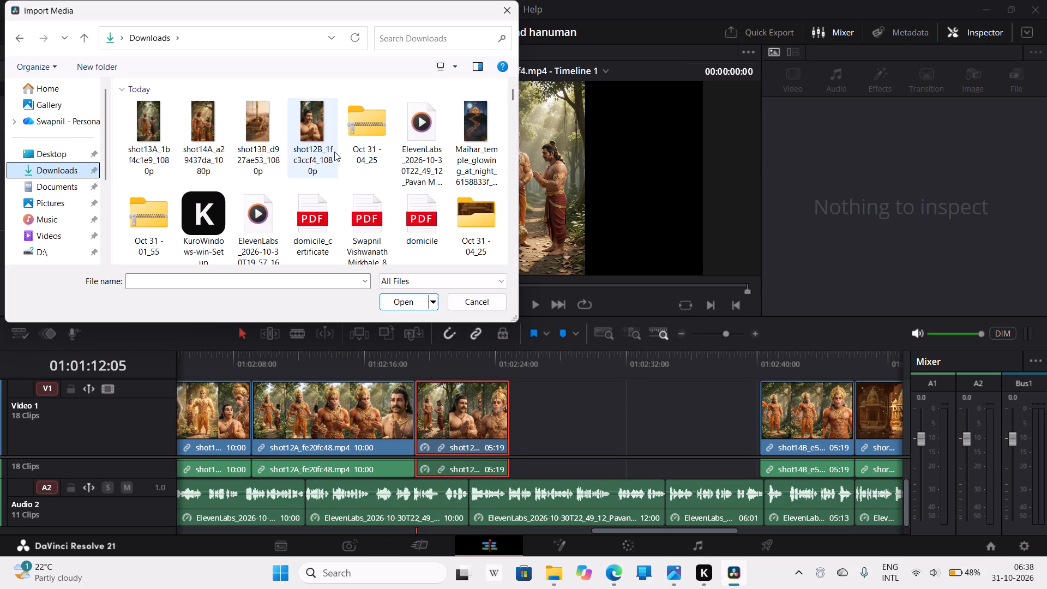
left_click(263, 151)
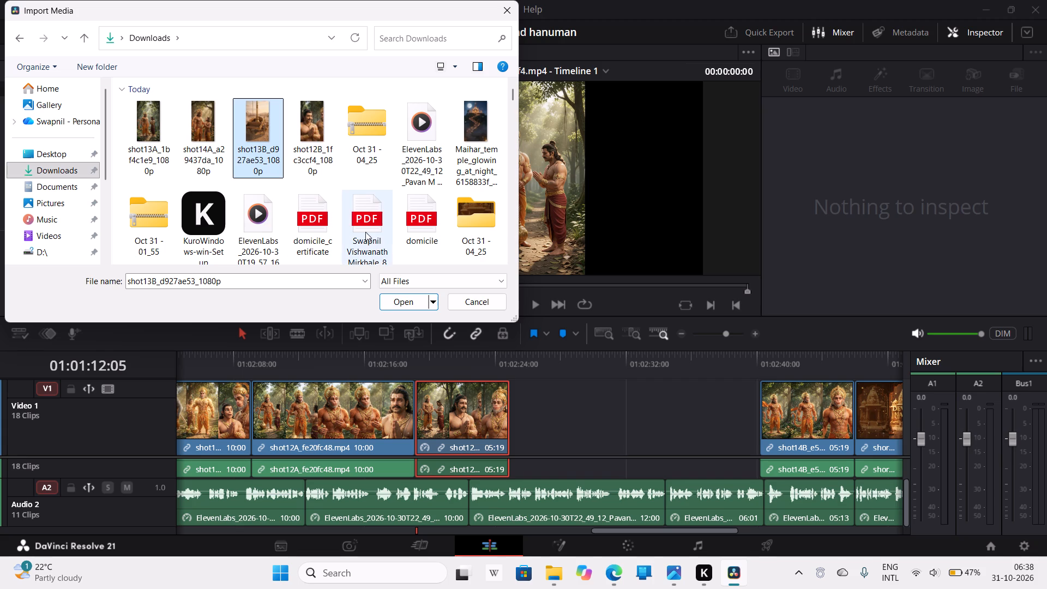
left_click(306, 154)
left_click(250, 155)
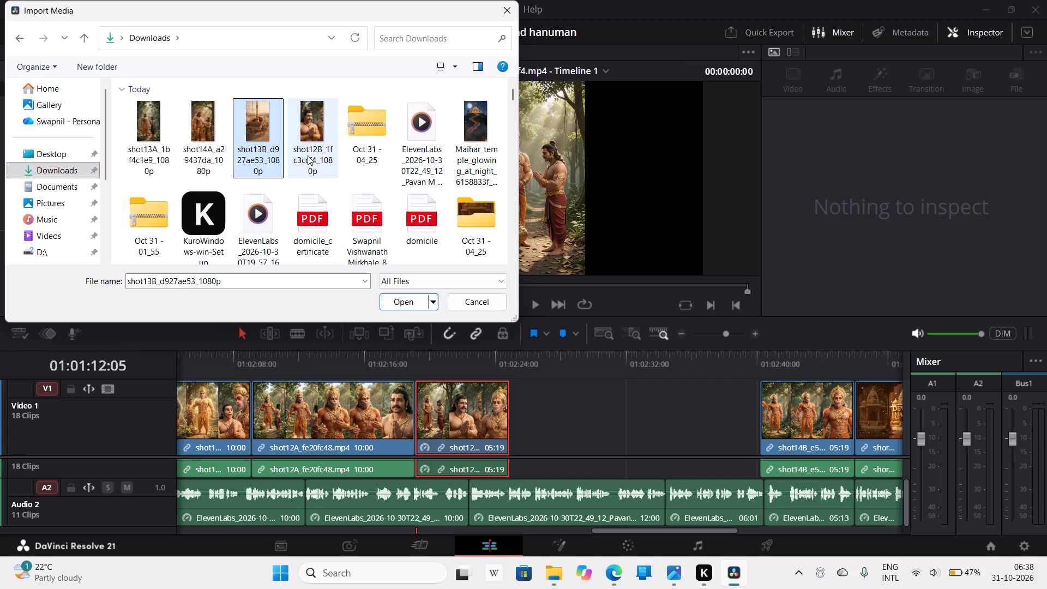
left_click(308, 155)
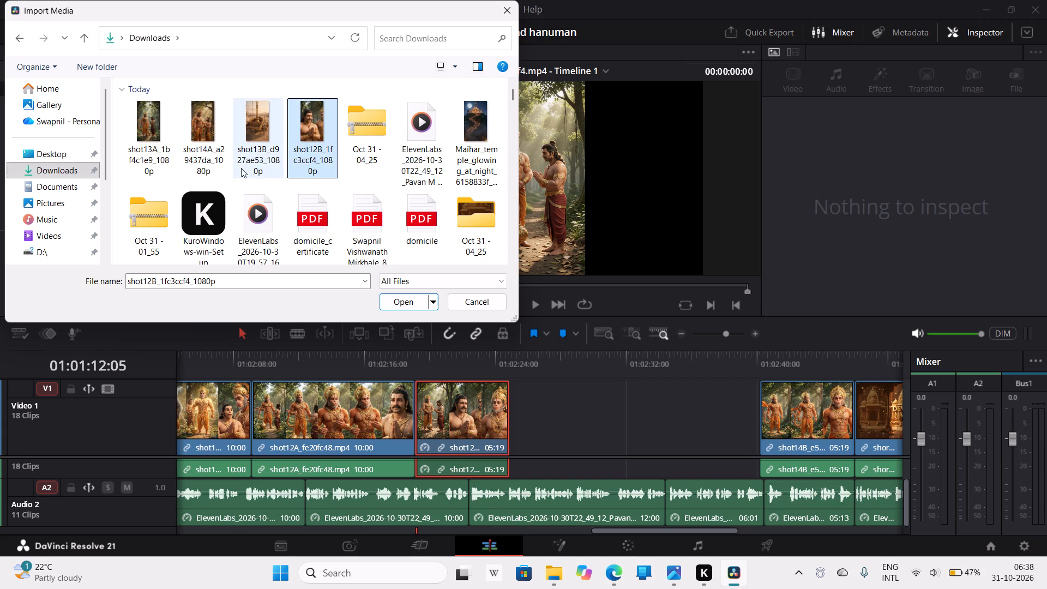
left_click(147, 168)
left_click(413, 299)
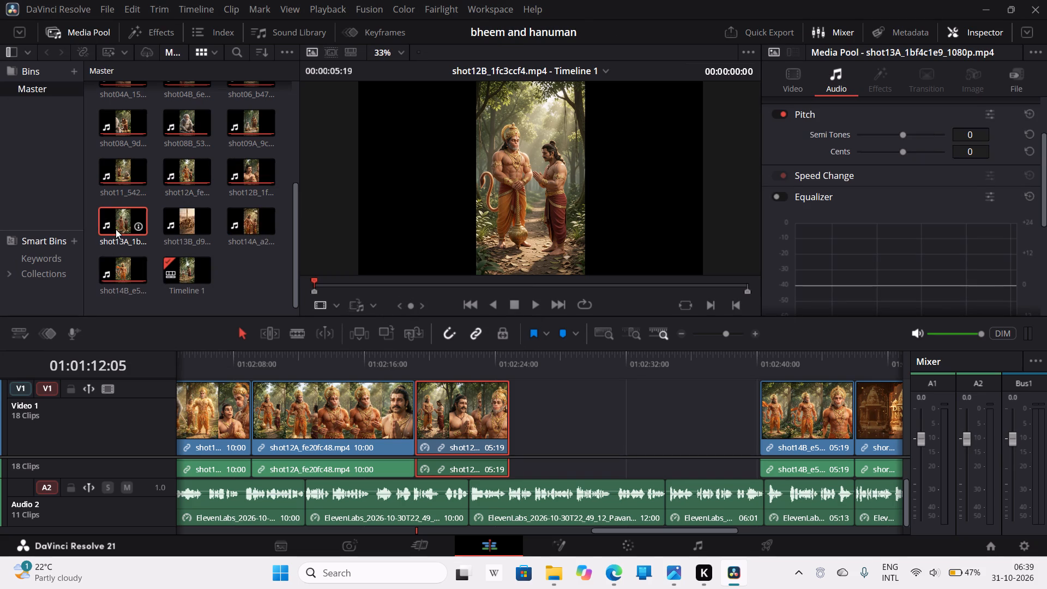
Add shot13A_1bf4c1e9_1080p to Video 1 directly after shot12B and trim its end to a duration of 03:17.
left_click_drag(116, 229, 681, 422)
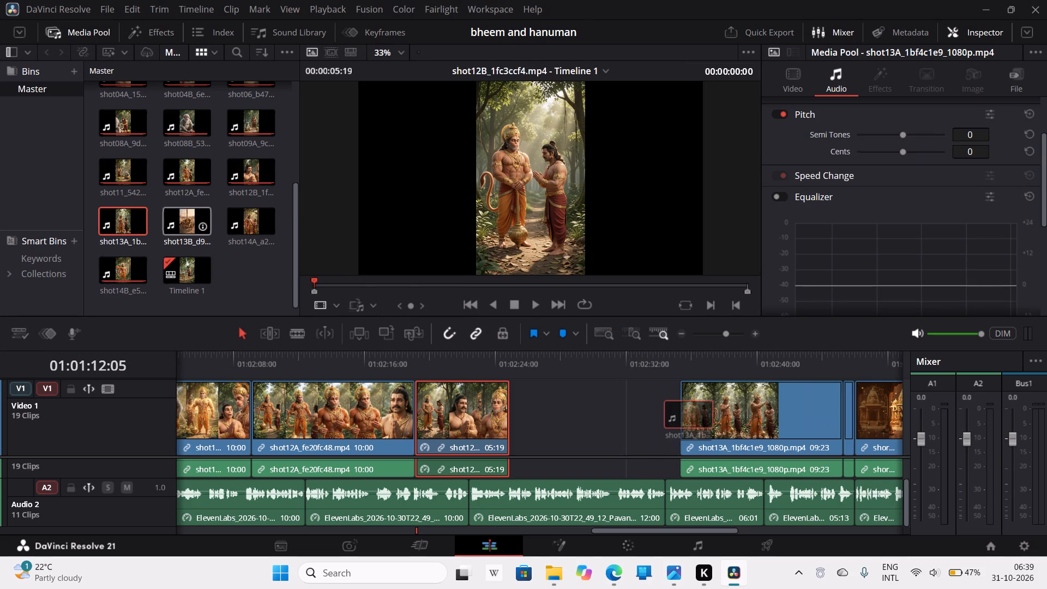
left_click_drag(681, 422, 568, 426)
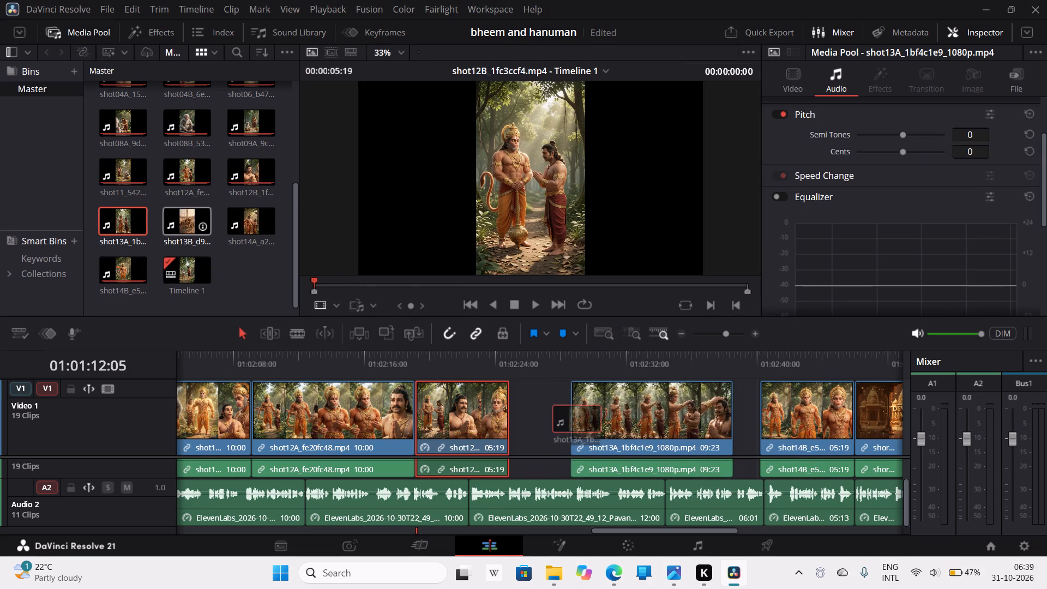
left_click_drag(568, 426, 517, 425)
left_click(624, 414)
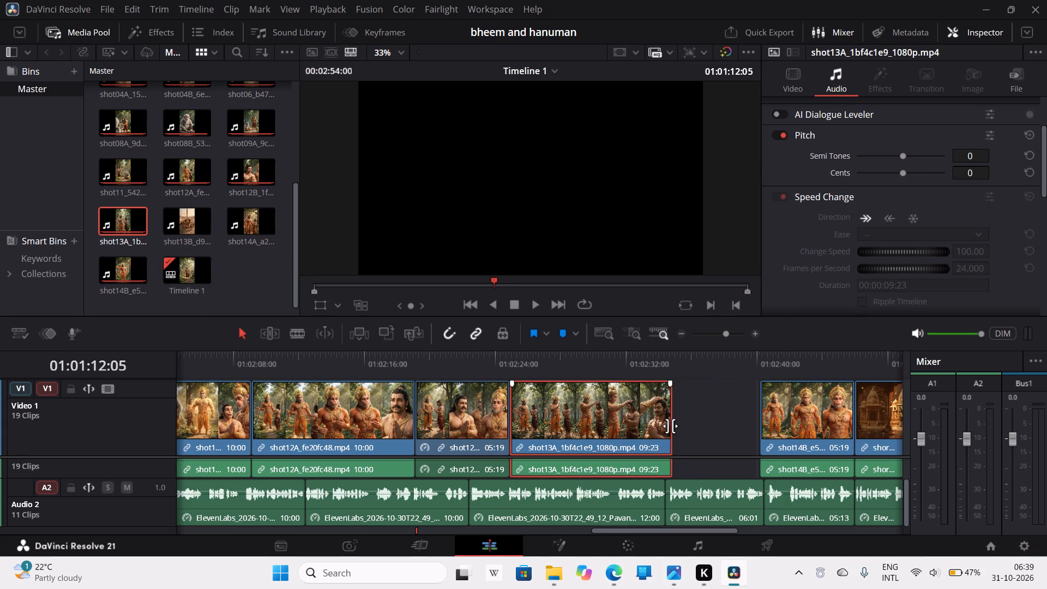
left_click_drag(666, 421, 574, 422)
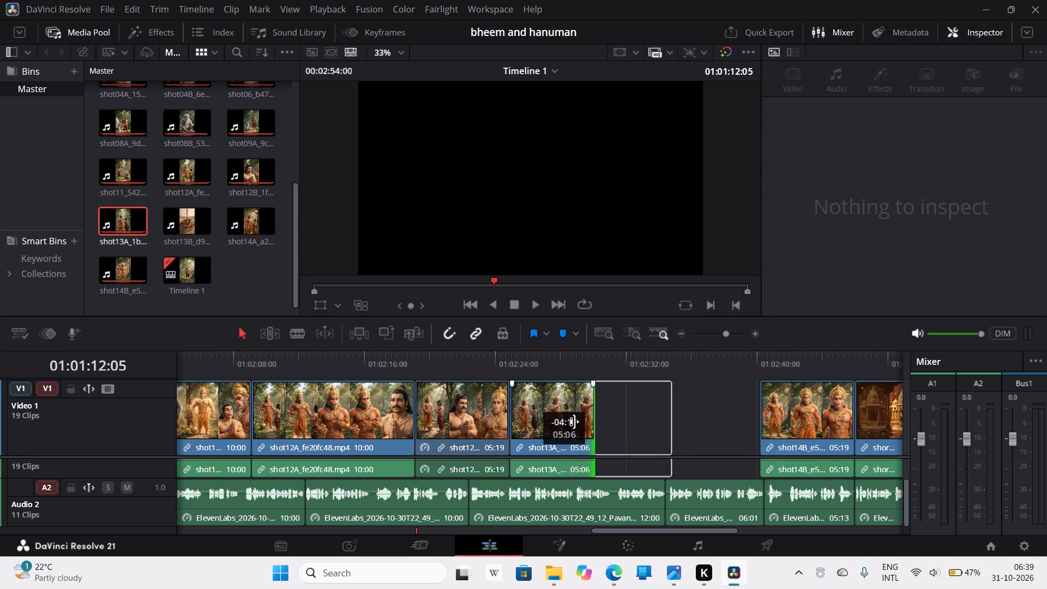
left_click_drag(574, 422, 564, 418)
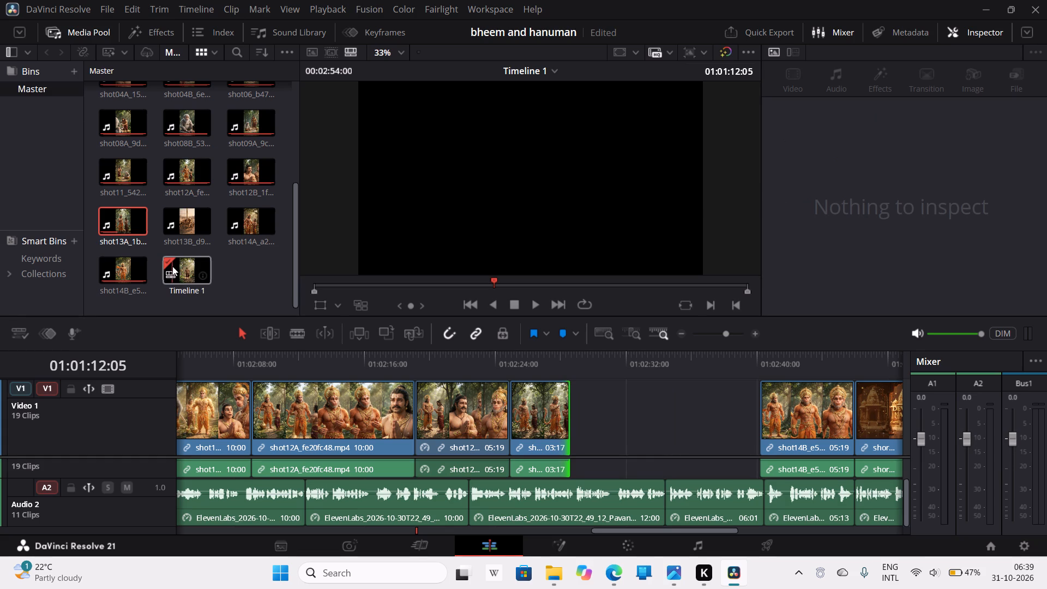
Add the shot13B 1080p clip to Video 1 directly before shot14B and trim its start to a duration of 05:19.
left_click_drag(189, 223, 669, 365)
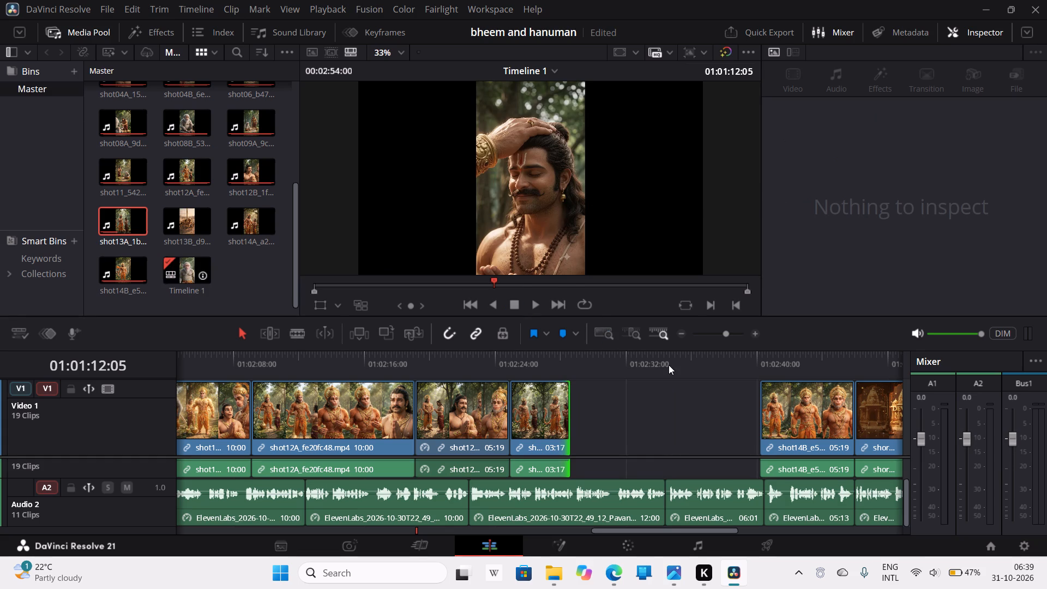
left_click_drag(669, 365, 633, 398)
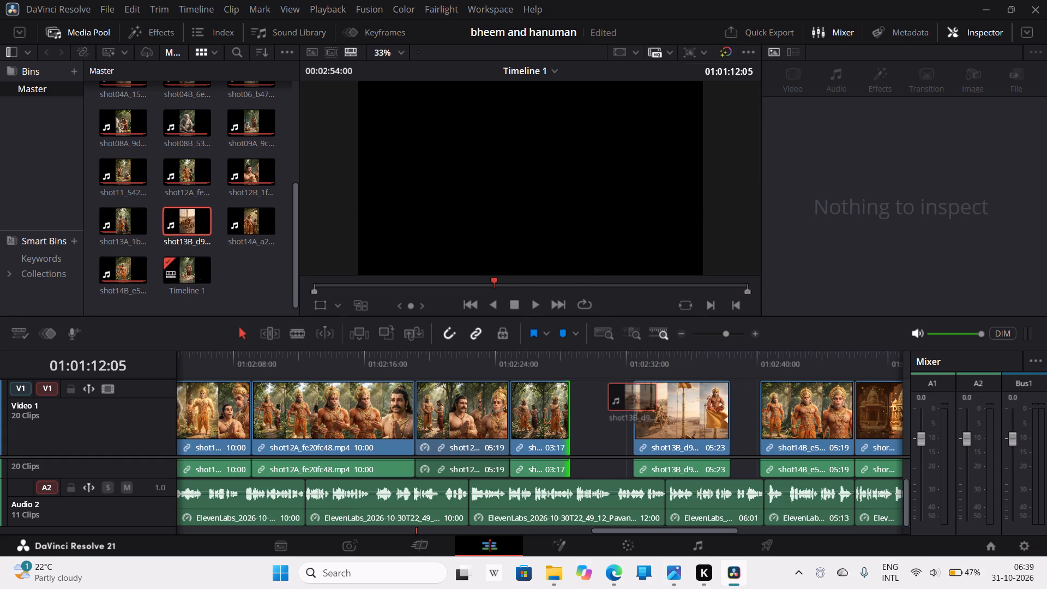
left_click_drag(633, 398, 653, 406)
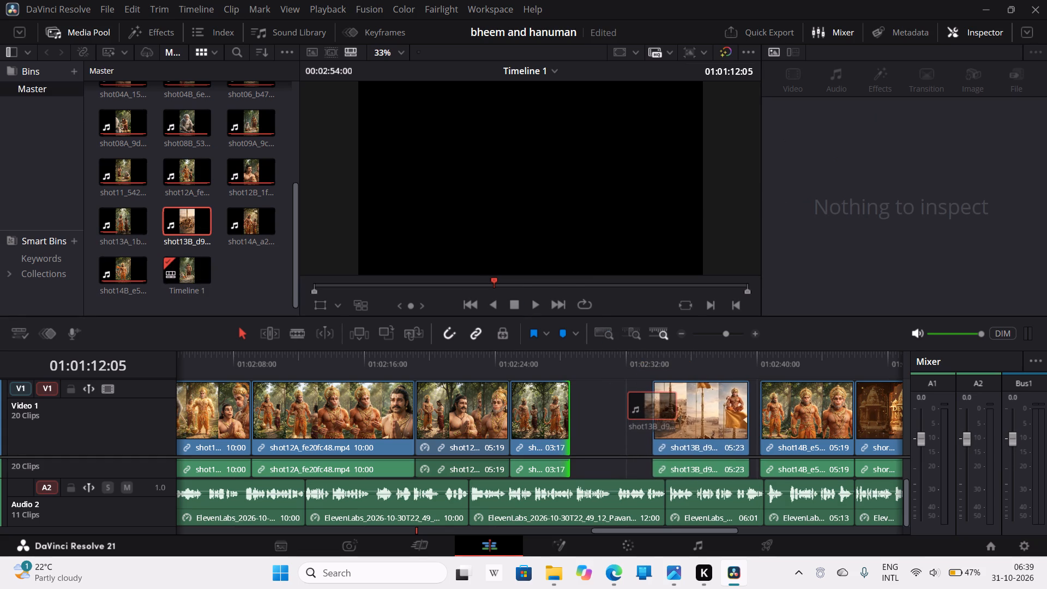
left_click_drag(653, 406, 655, 407)
left_click(617, 435)
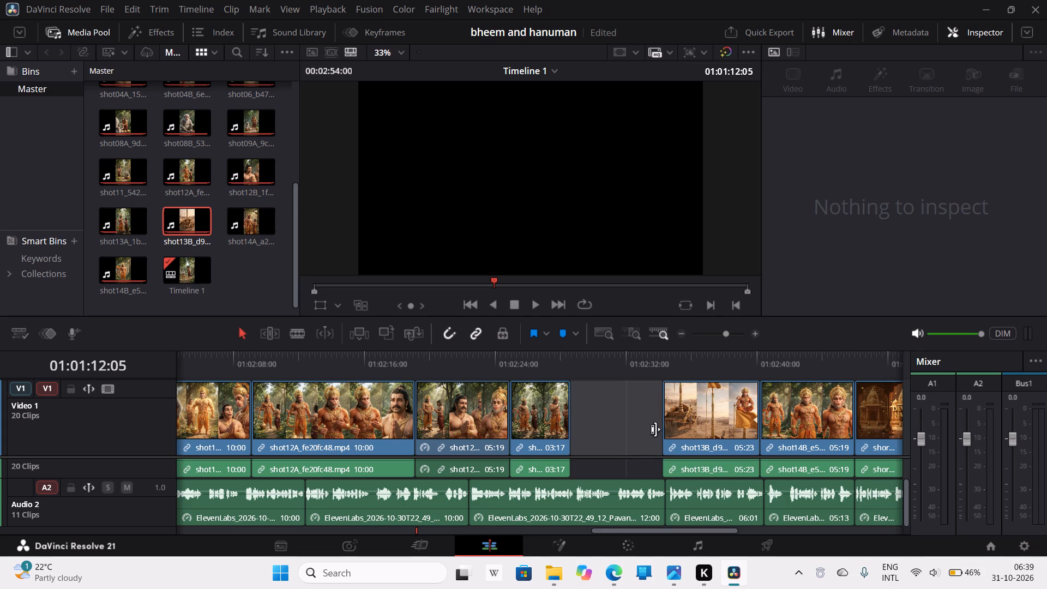
left_click(667, 425)
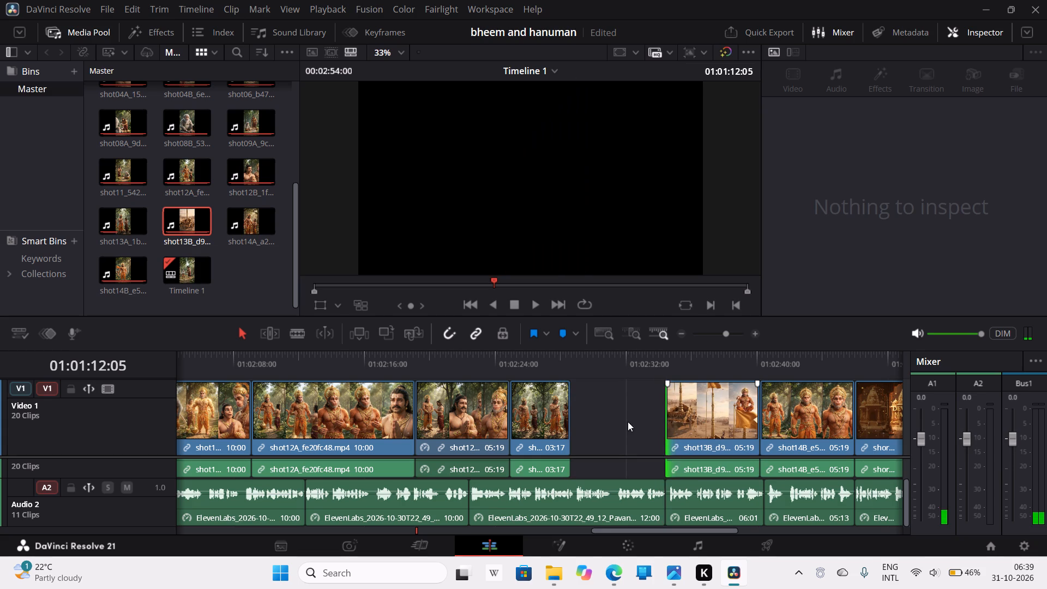
left_click(615, 418)
Shift shot12B about 4 seconds later on Video 1 and reposition shot13A directly after it, before shot13B.
left_click_drag(543, 430, 561, 431)
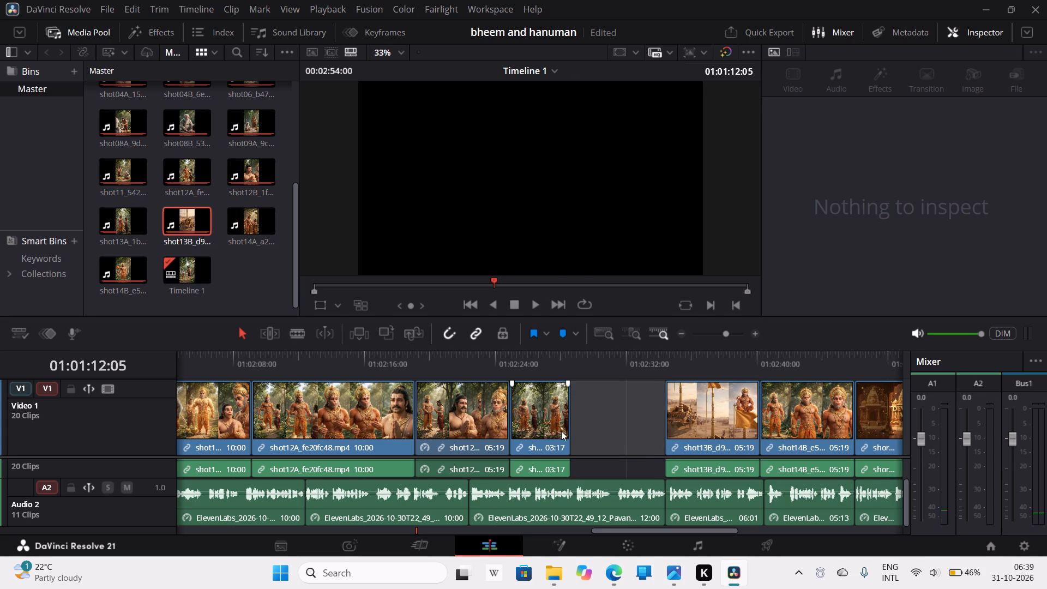
left_click_drag(561, 431, 609, 437)
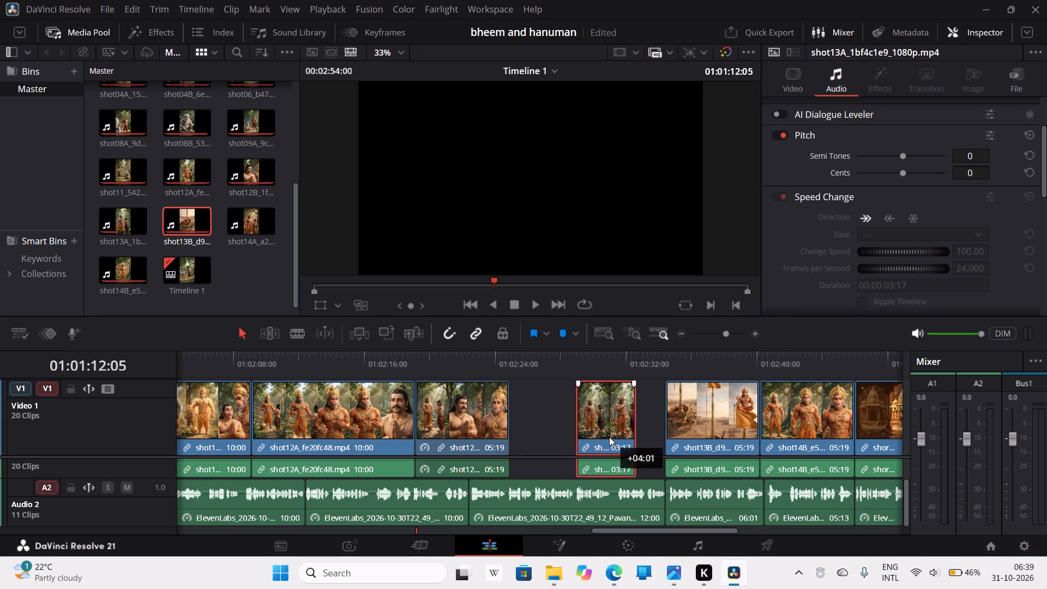
left_click_drag(609, 437, 632, 445)
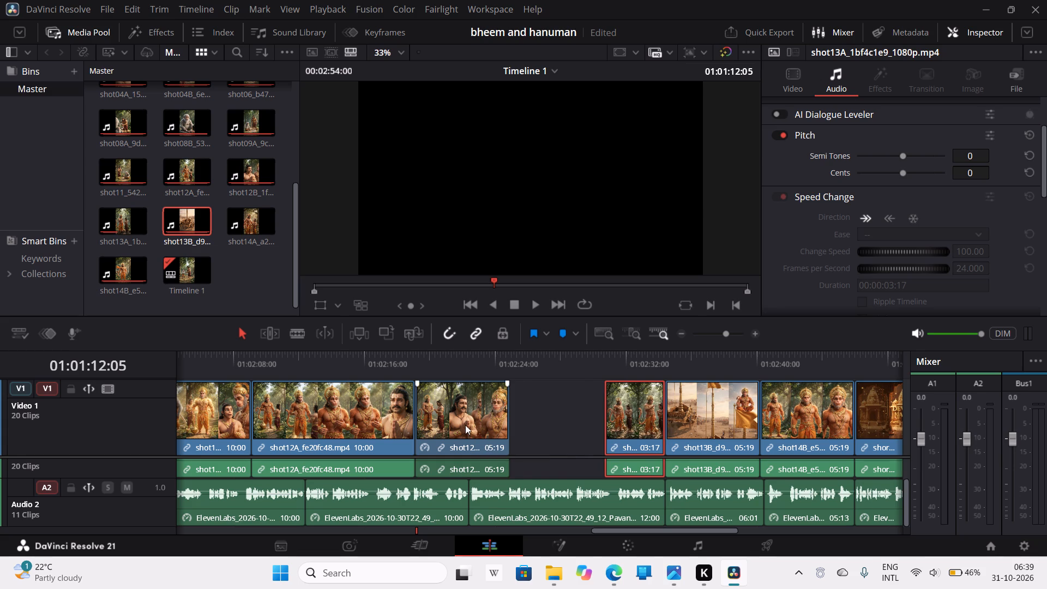
left_click_drag(465, 424, 537, 431)
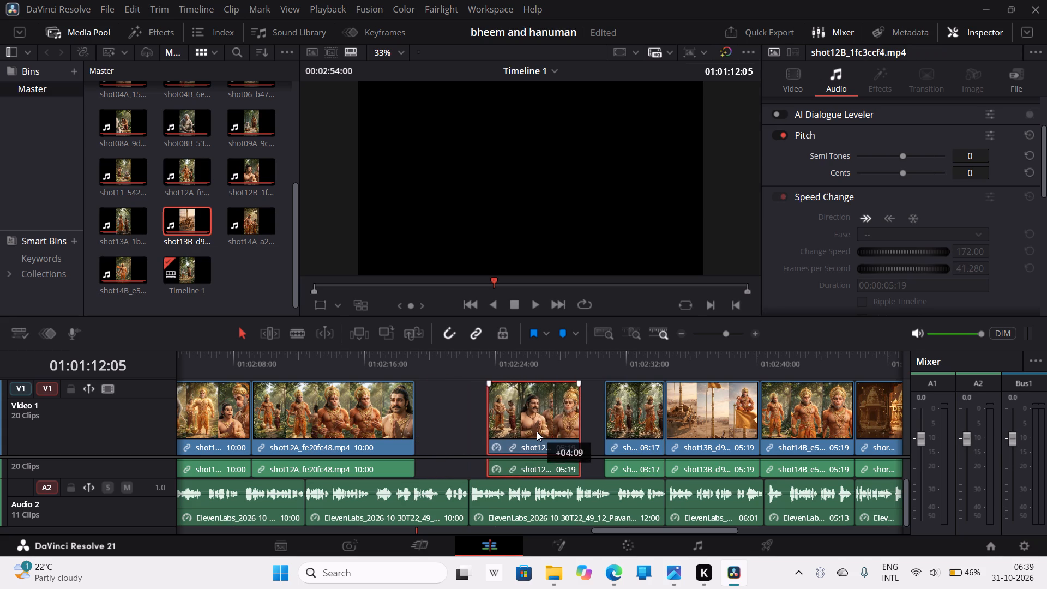
left_click_drag(537, 431, 527, 436)
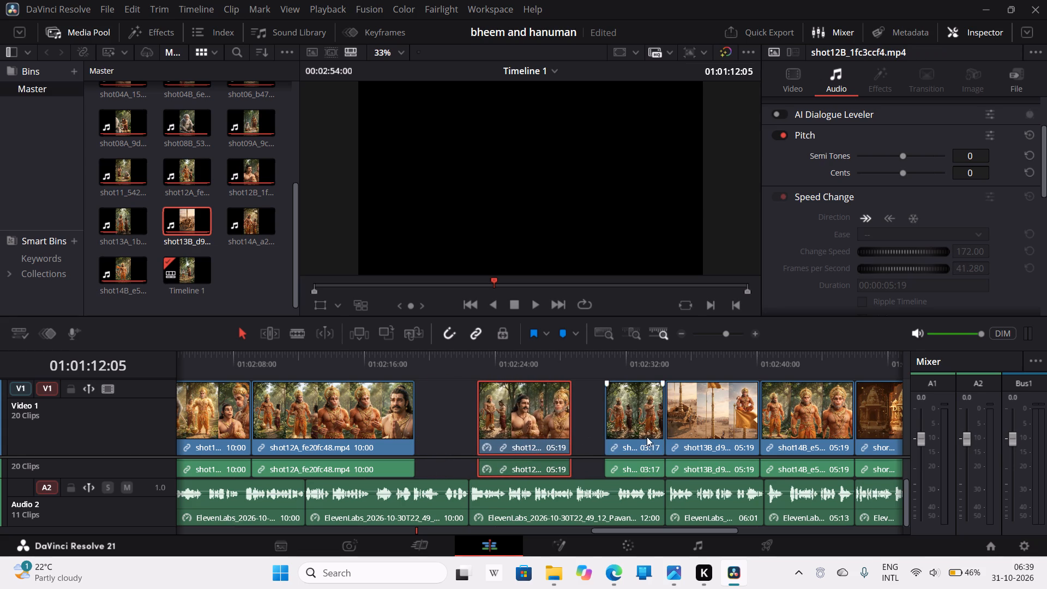
left_click_drag(647, 436, 619, 435)
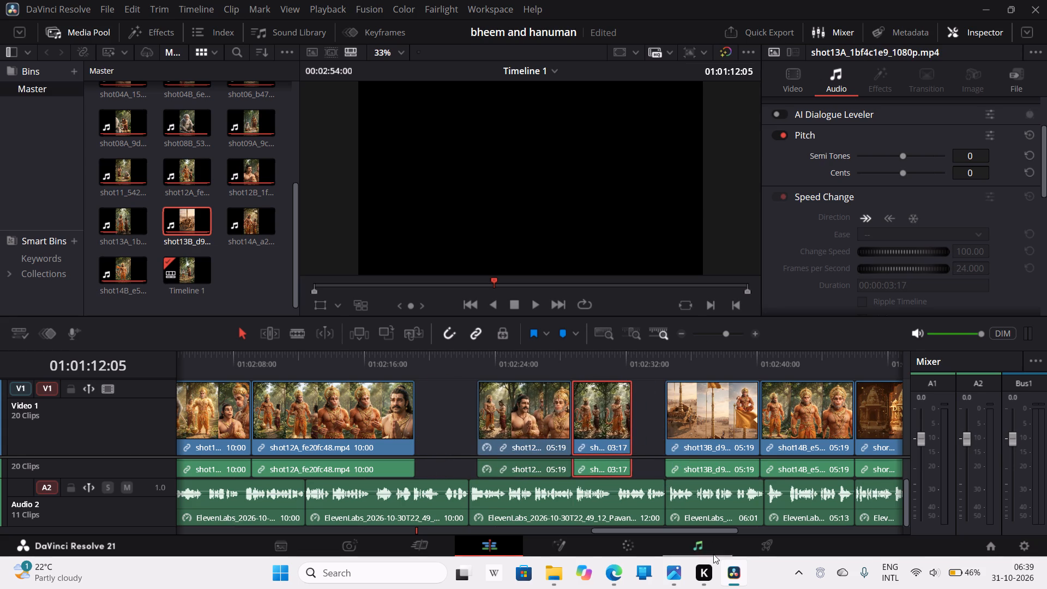